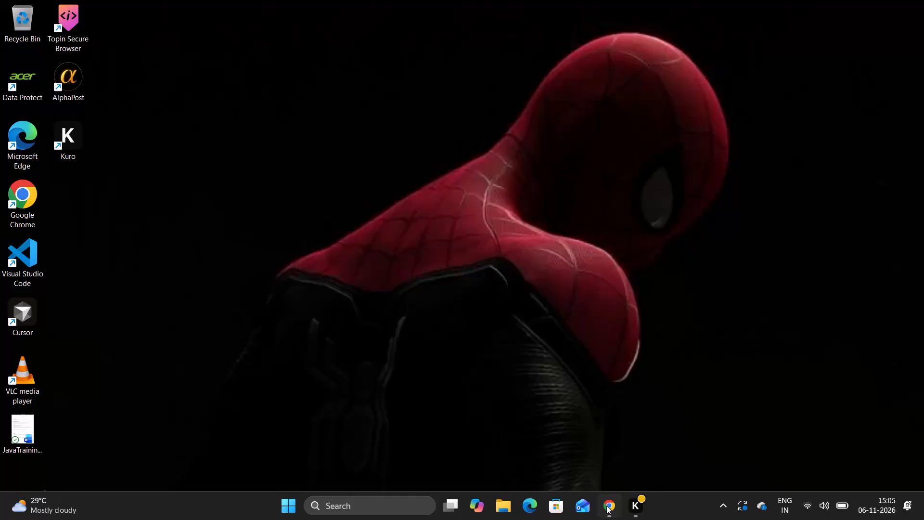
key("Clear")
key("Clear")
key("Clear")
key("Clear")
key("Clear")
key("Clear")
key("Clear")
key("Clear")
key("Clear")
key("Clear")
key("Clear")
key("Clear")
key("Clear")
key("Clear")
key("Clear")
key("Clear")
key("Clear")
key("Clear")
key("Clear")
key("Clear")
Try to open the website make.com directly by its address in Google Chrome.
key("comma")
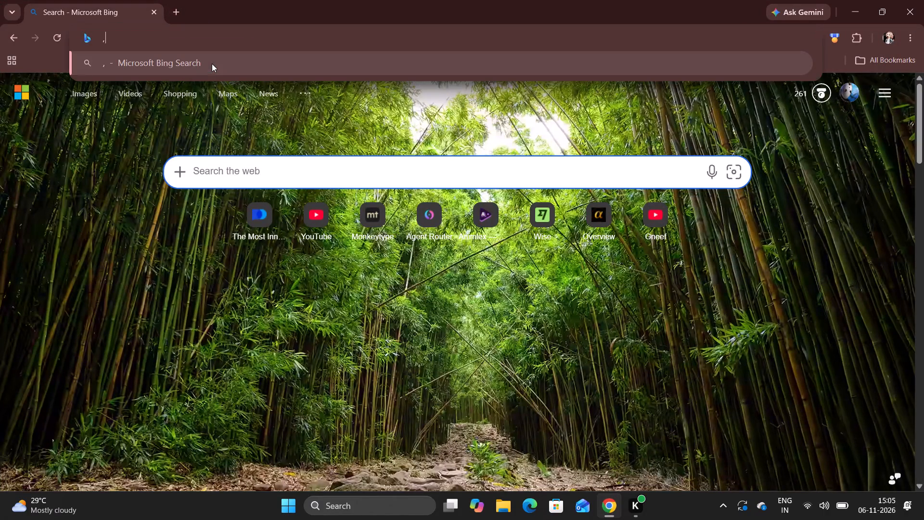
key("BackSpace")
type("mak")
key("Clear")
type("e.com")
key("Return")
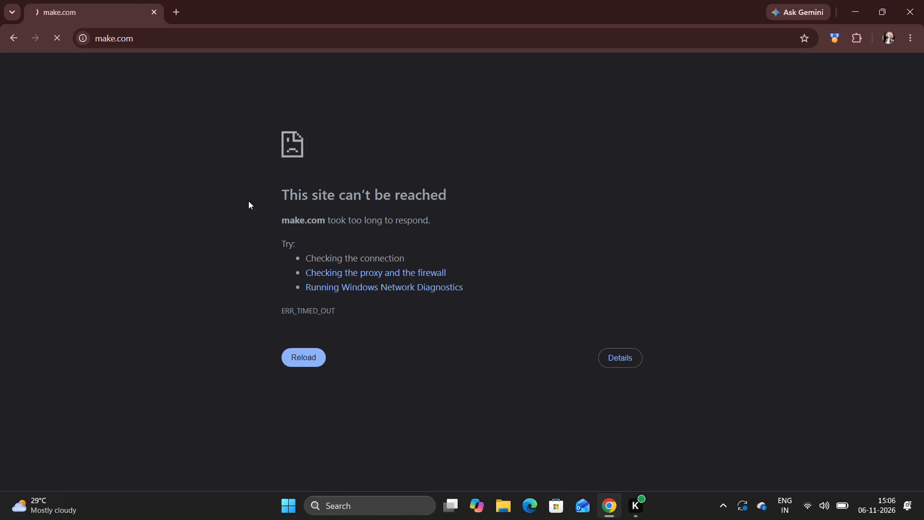
Open a new tab, close the make.com tab, and search the web for "make ai automation".
left_click(183, 18)
left_click(174, 9)
left_click(154, 9)
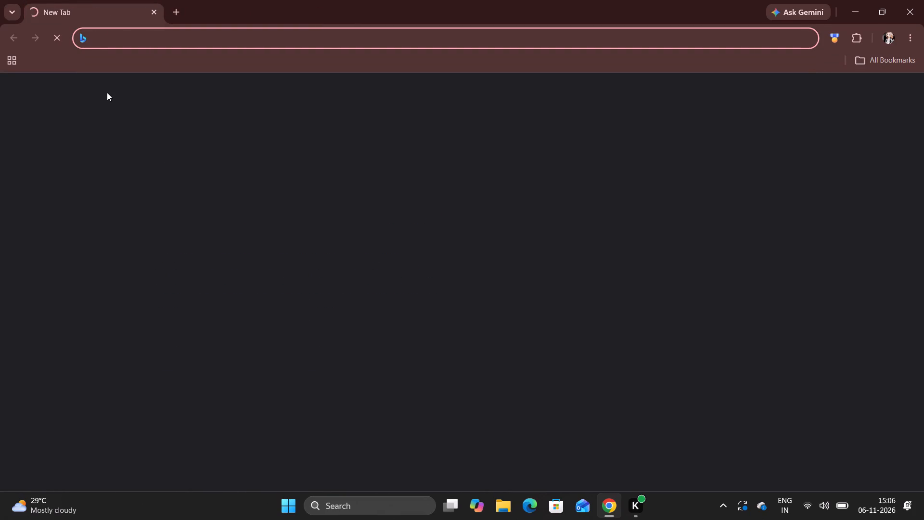
type("make ai automation")
key("Return")
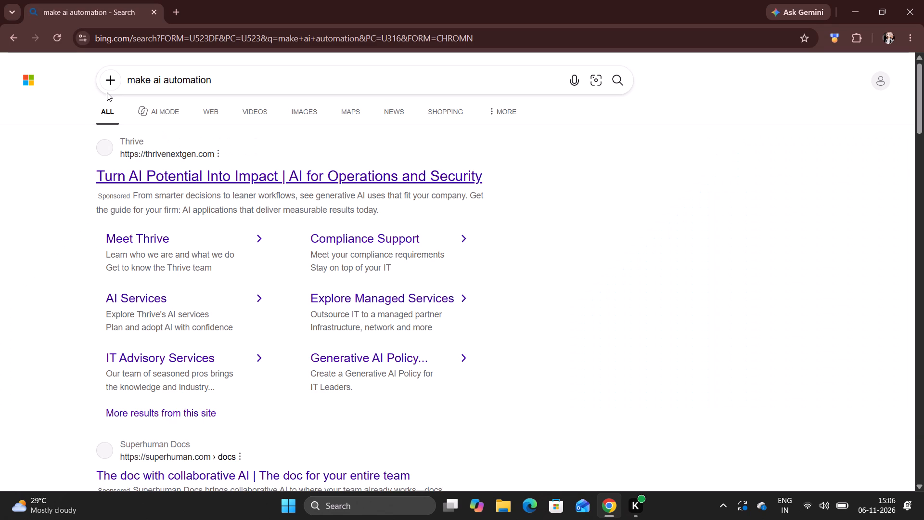
Open Make's "AI Automation | Add AI Into Your Business Workflows" search result and close the search results tab.
scroll(243, 187, "down", 4)
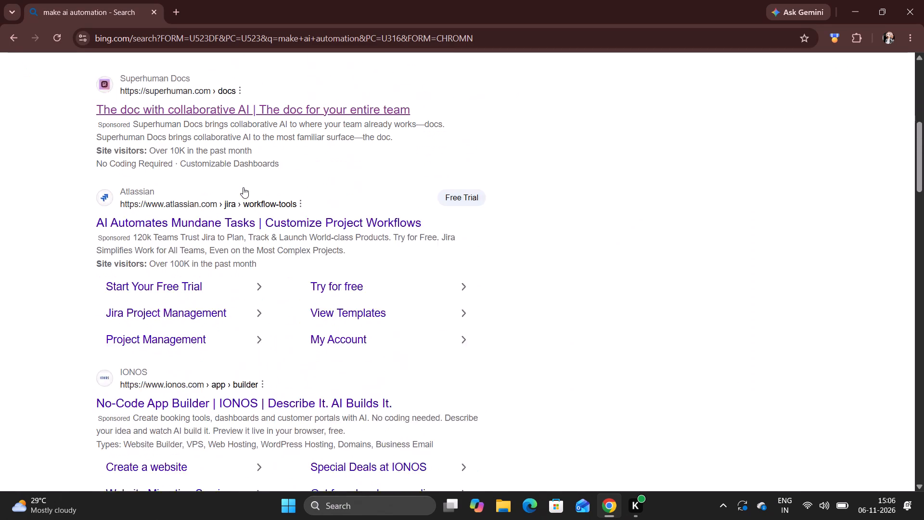
scroll(243, 187, "down", 6)
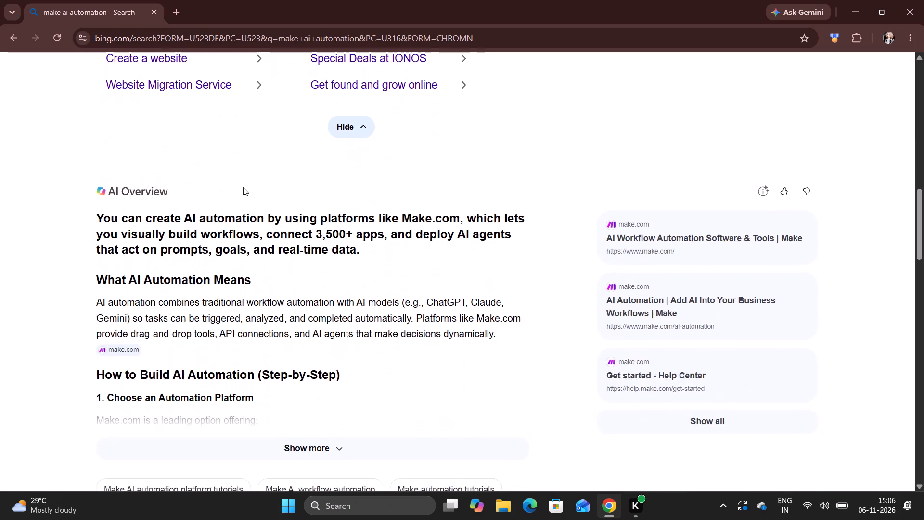
scroll(243, 187, "down", 2)
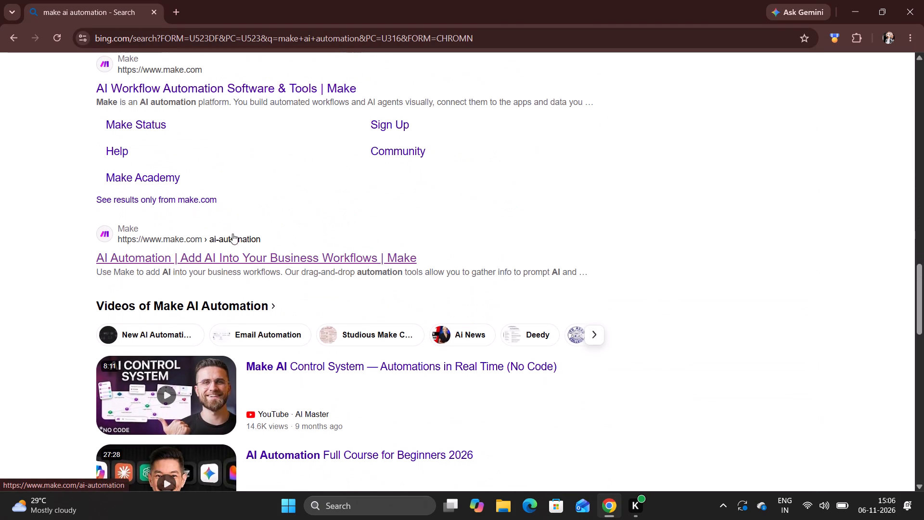
left_click(218, 253)
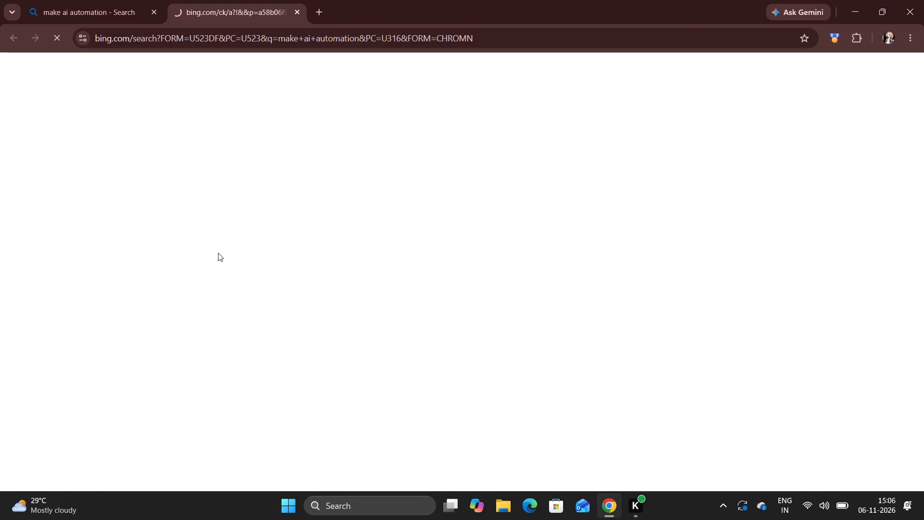
left_click(157, 15)
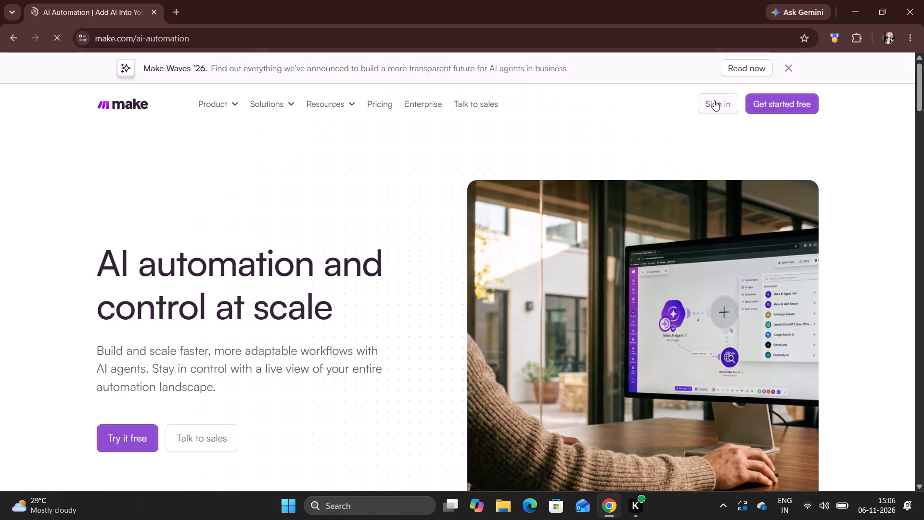
Accept the cookie notice on the Make website to reach the sign-in option.
left_click(714, 100)
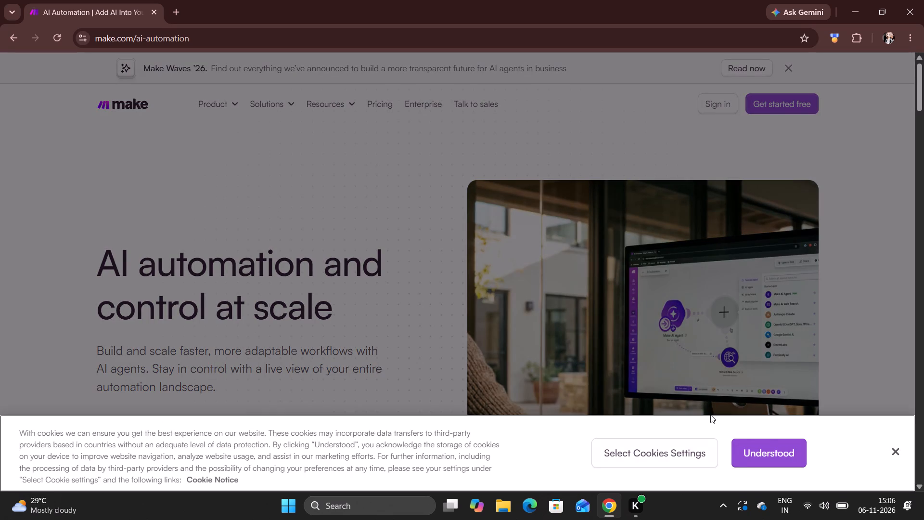
left_click(770, 441)
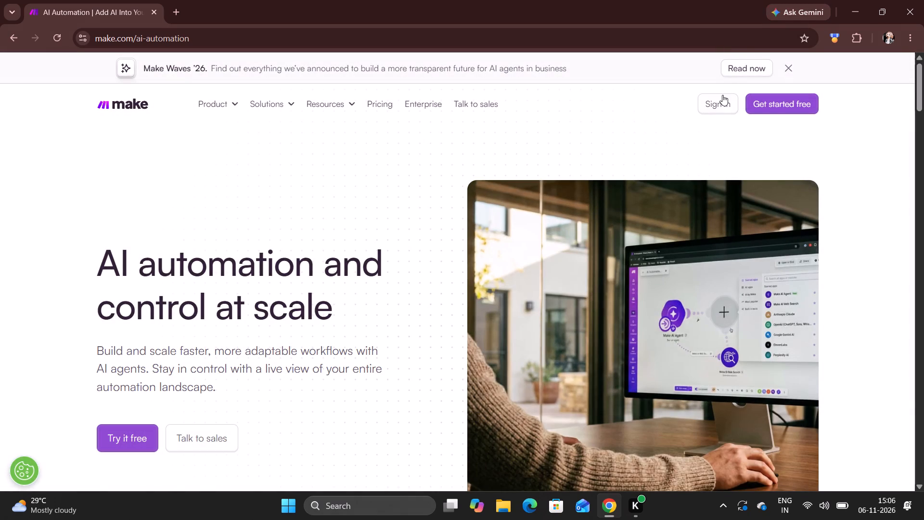
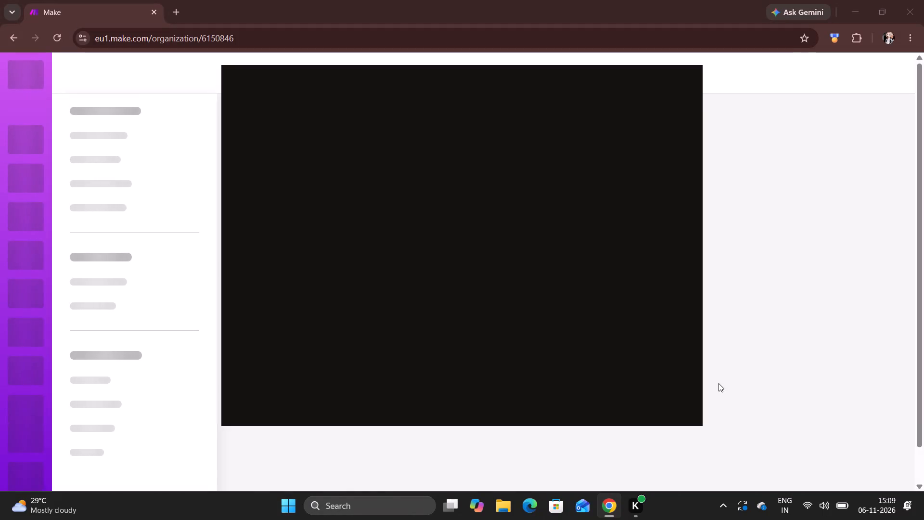
Dismiss the pop-up window covering the Make organization page and return to the browser.
left_click(750, 388)
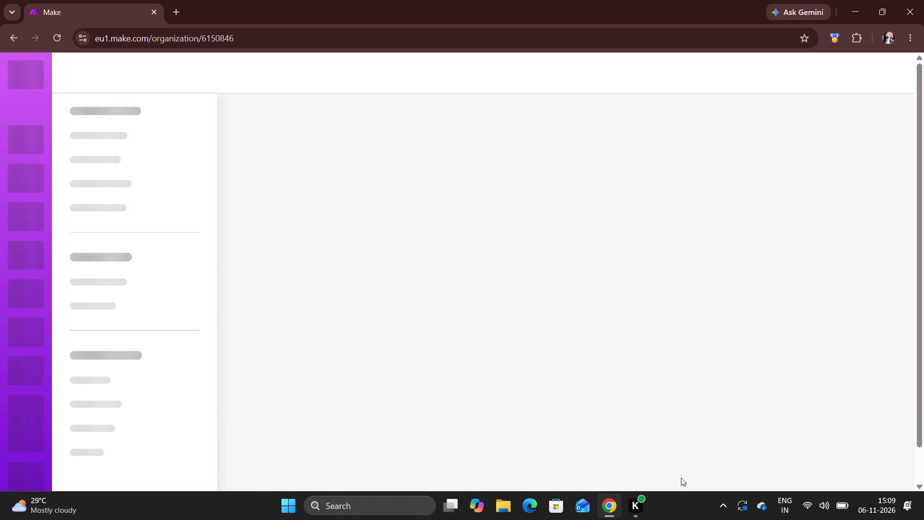
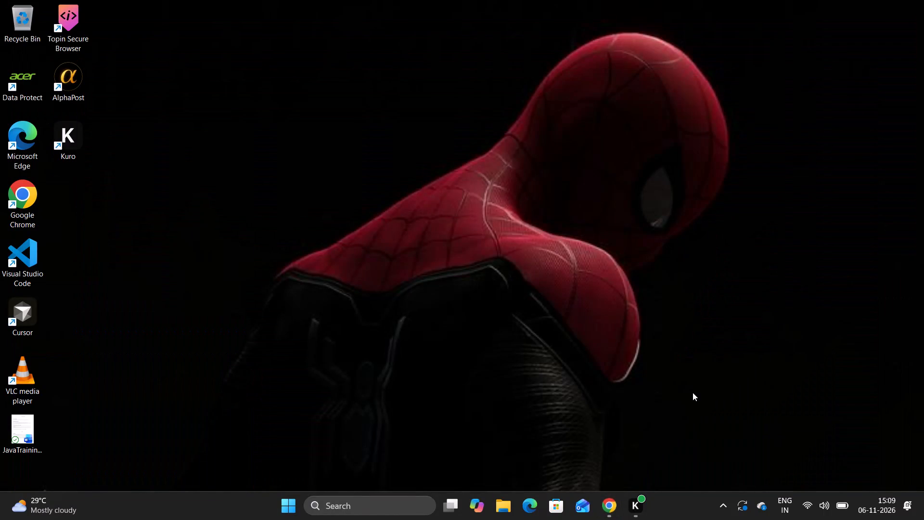
Switch to the Chrome window with the Make organization page and reload the page.
left_click(613, 504)
left_click(507, 347)
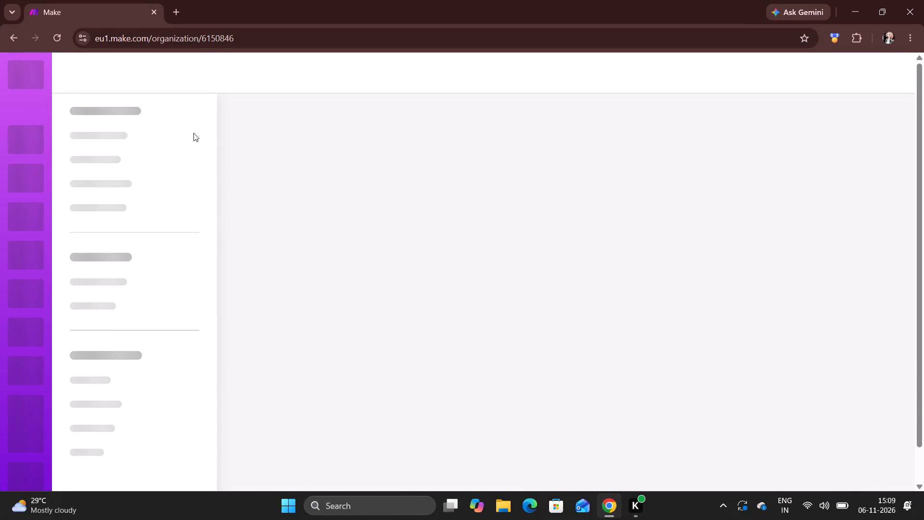
left_click(50, 32)
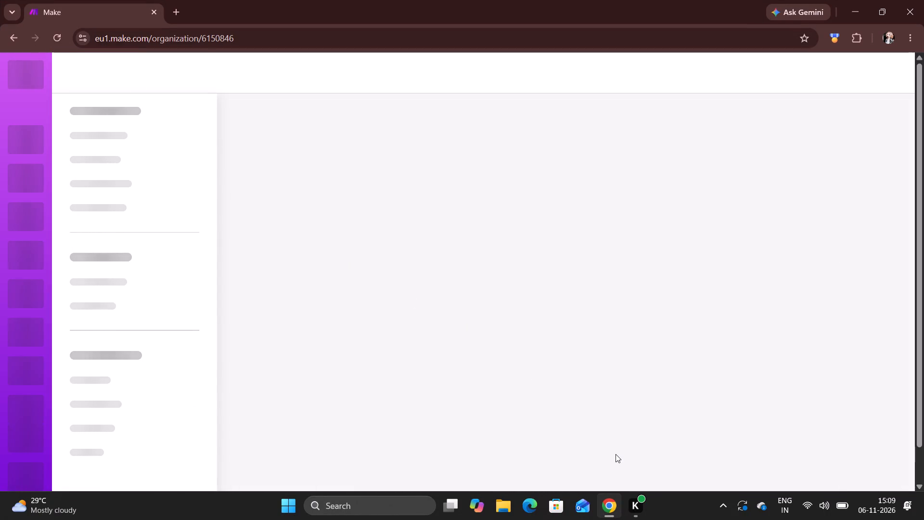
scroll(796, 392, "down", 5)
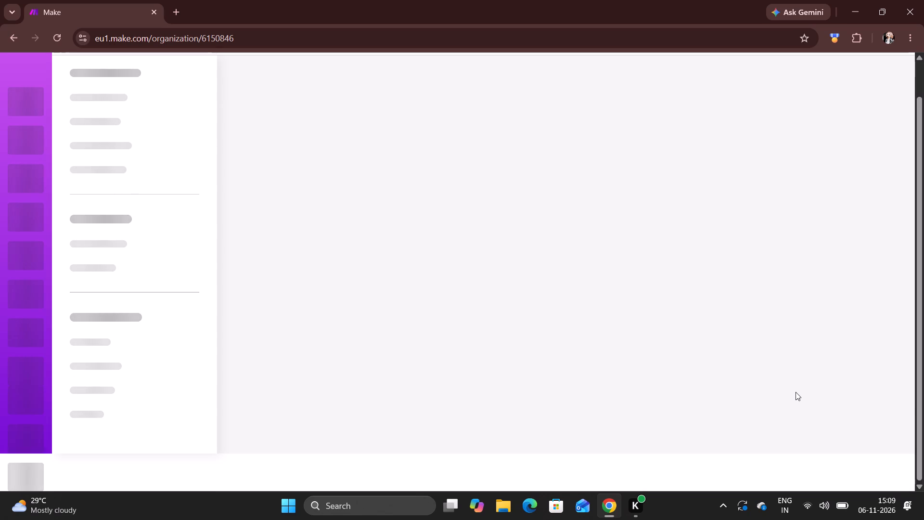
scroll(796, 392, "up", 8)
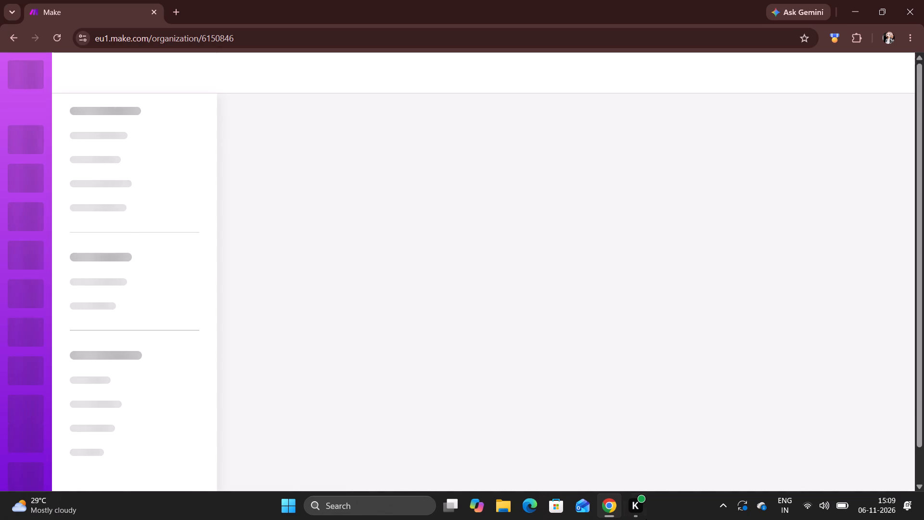
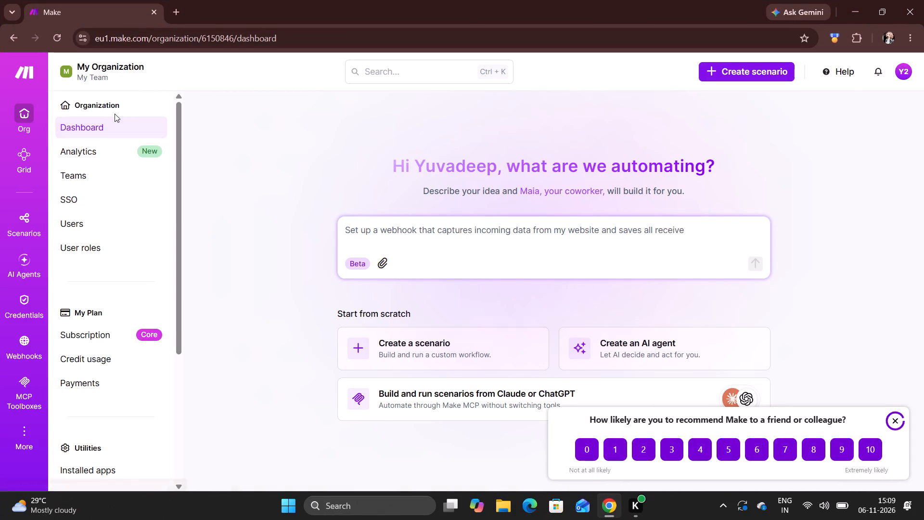
Show the signed-in user's account options on the organization dashboard.
left_click(900, 70)
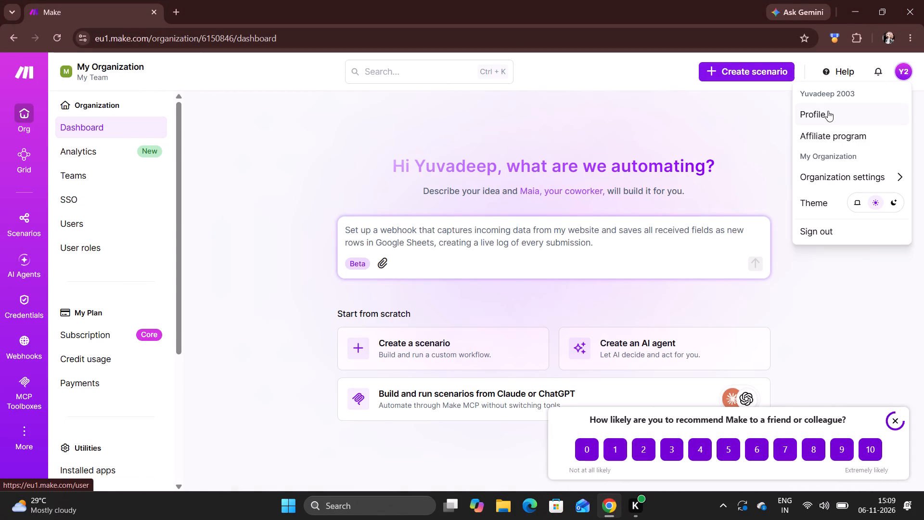
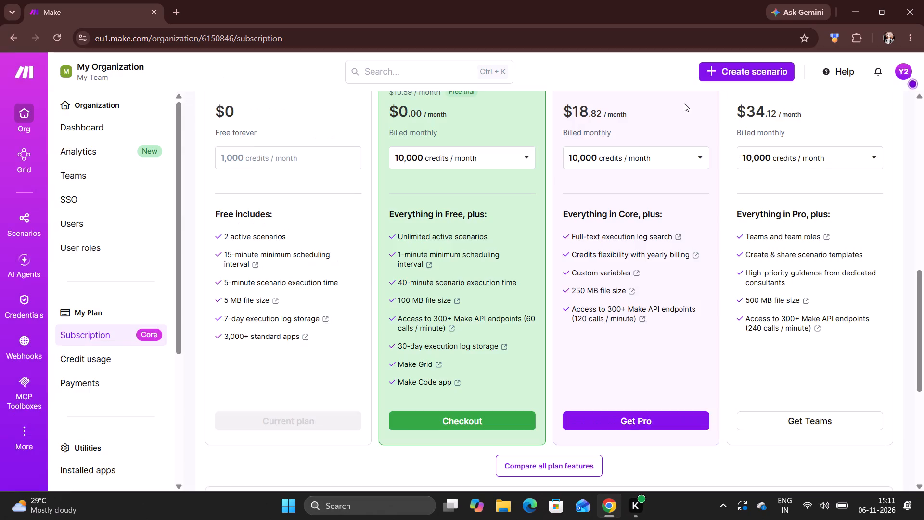
scroll(515, 216, "up", 4)
scroll(515, 216, "down", 5)
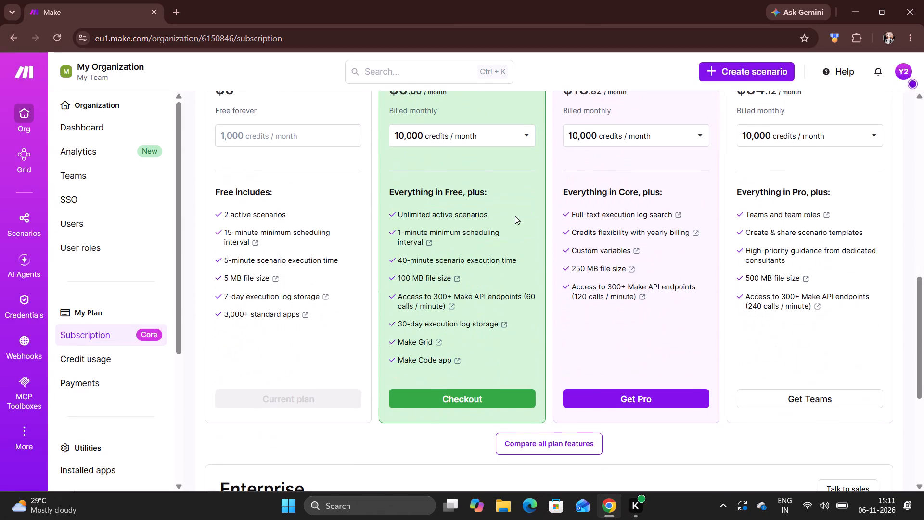
scroll(515, 216, "down", 1)
left_click(417, 397)
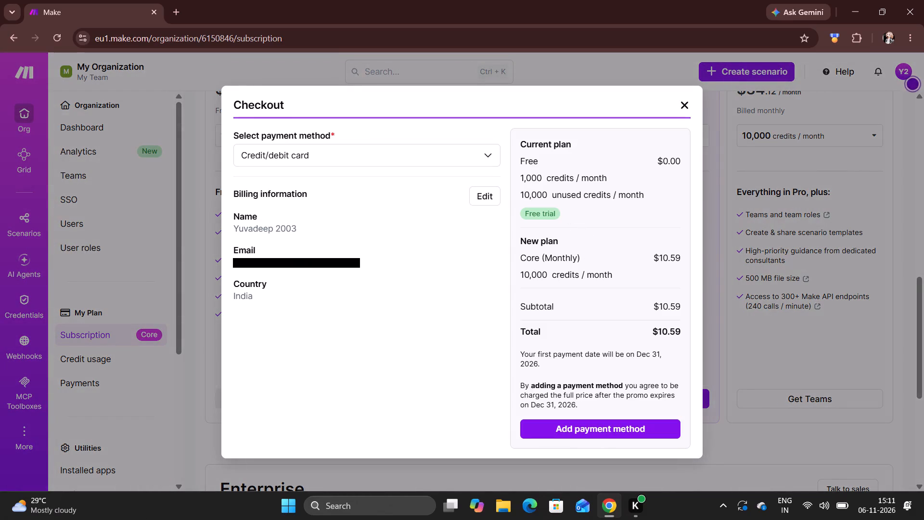
scroll(577, 290, "down", 1)
left_click(680, 109)
Examine the current plan summary and the coupon redemption form, closing the form without entering a code.
scroll(594, 299, "up", 4)
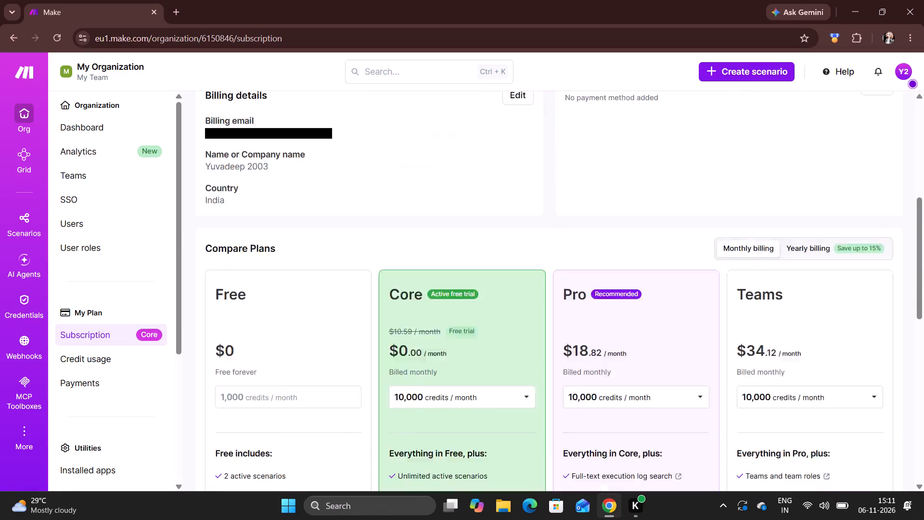
scroll(594, 299, "up", 3)
left_click(344, 217)
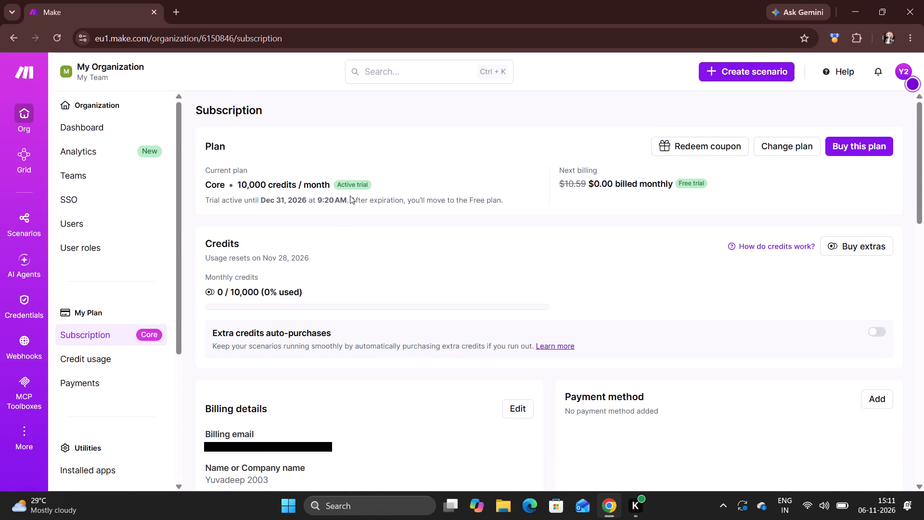
left_click(394, 172)
left_click(707, 143)
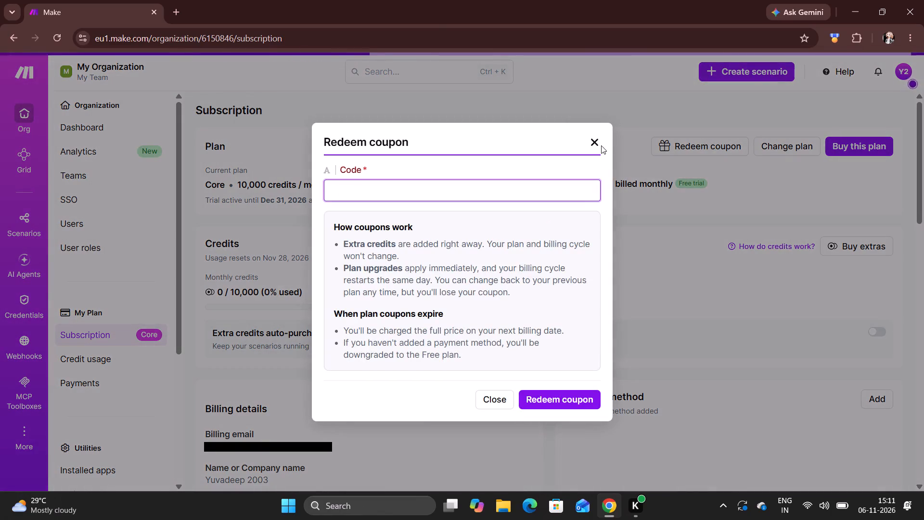
left_click(597, 145)
left_click(96, 132)
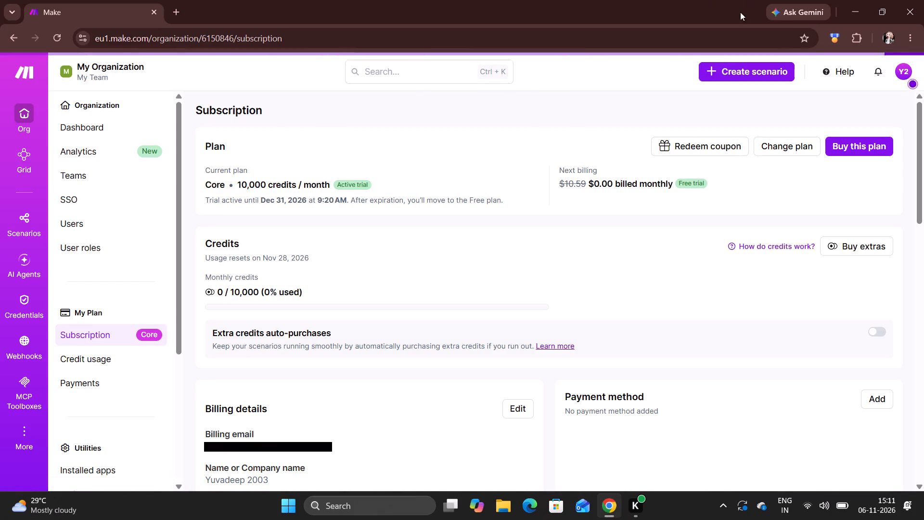
Create a new scenario and close the Maia assistant.
left_click(721, 70)
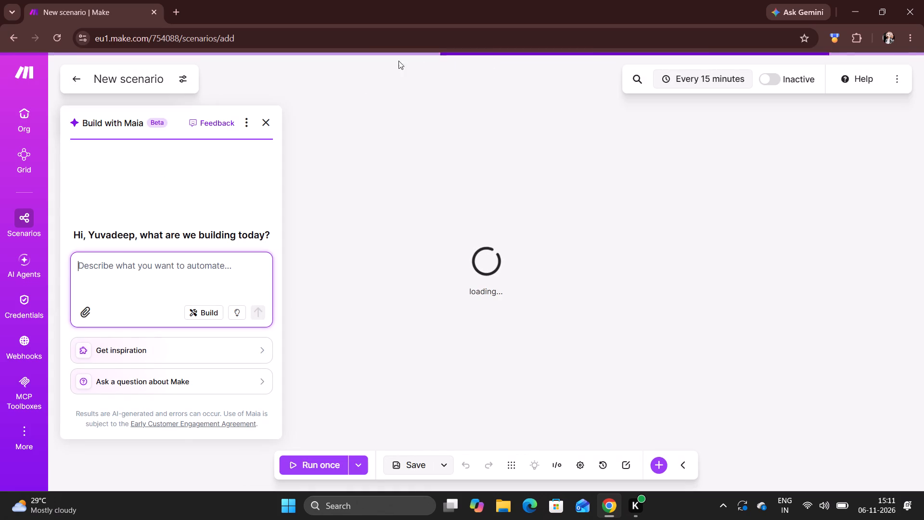
left_click(268, 125)
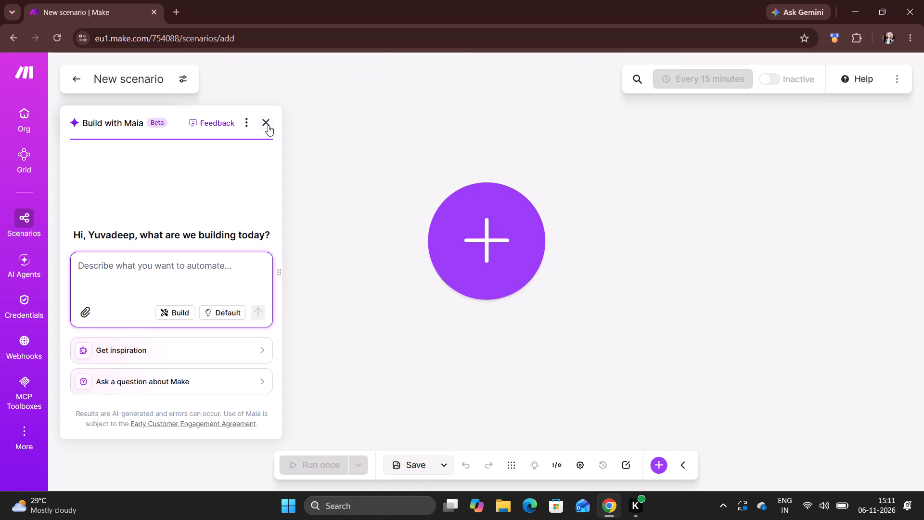
Start adding the scenario's first module and search the available apps for gmail.
left_click(470, 255)
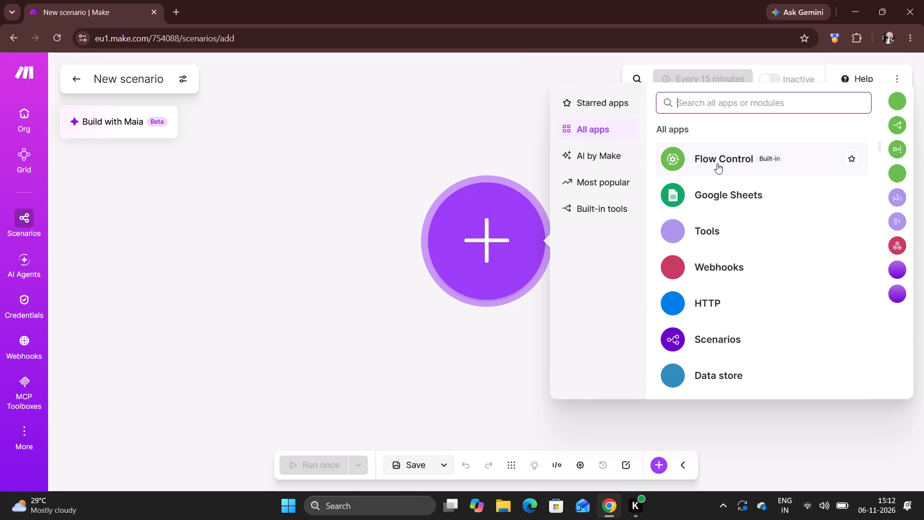
scroll(731, 283, "down", 4)
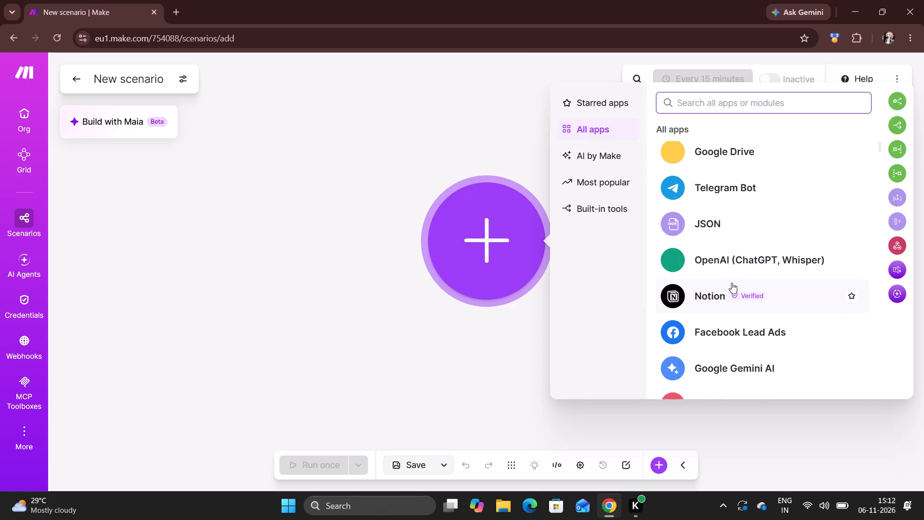
scroll(731, 283, "up", 9)
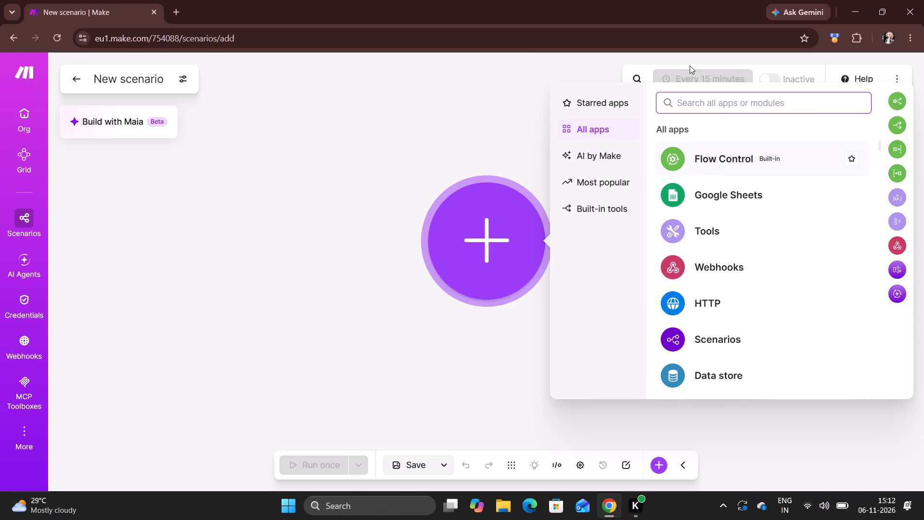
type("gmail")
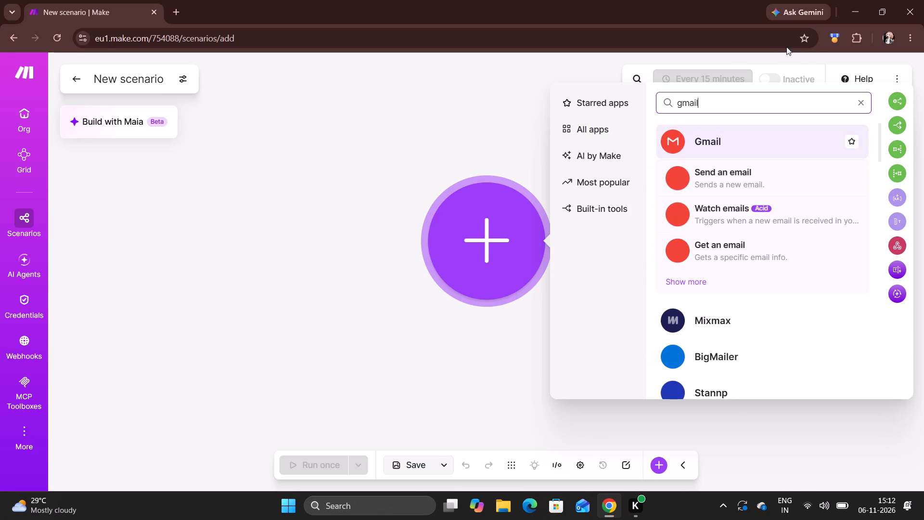
Replace the app search with drive and choose Google Drive as the first module's app.
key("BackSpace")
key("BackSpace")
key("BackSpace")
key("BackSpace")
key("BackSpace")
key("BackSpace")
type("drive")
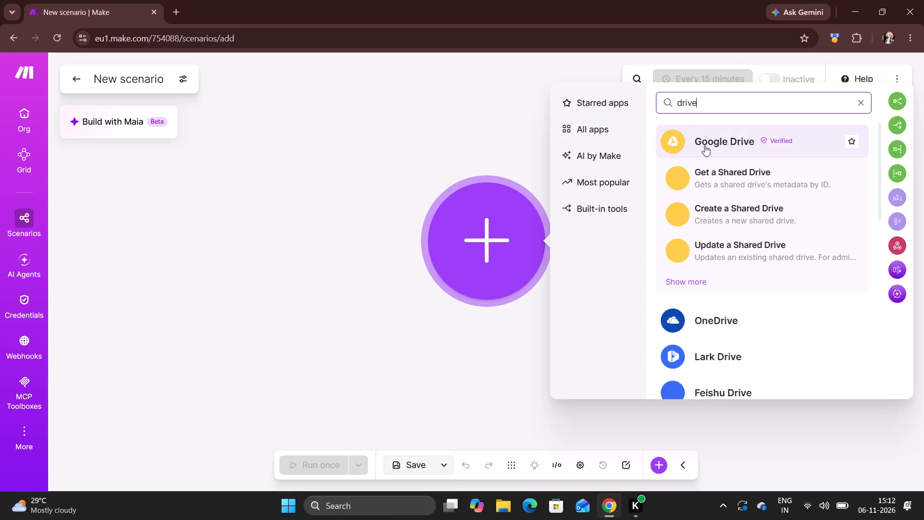
left_click(705, 145)
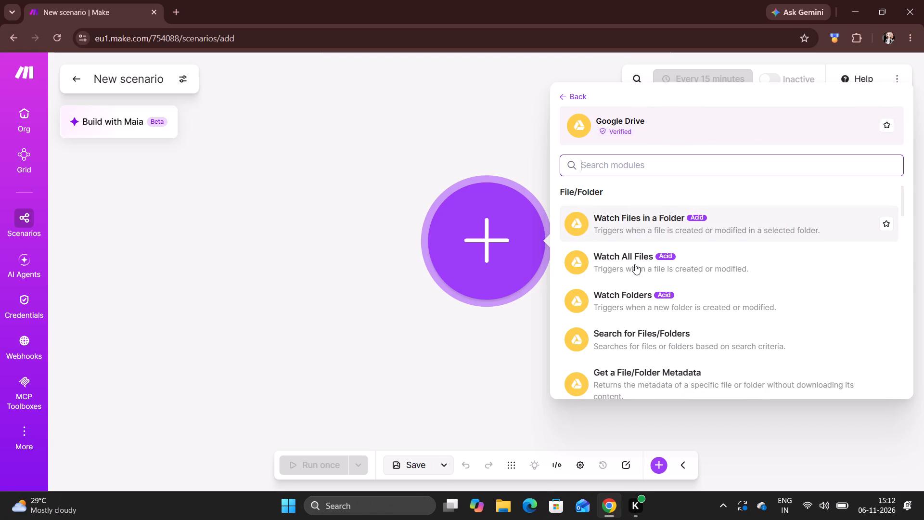
Look through the Google Drive File/Folder modules and add Download a File as the scenario's first module.
scroll(635, 265, "down", 1)
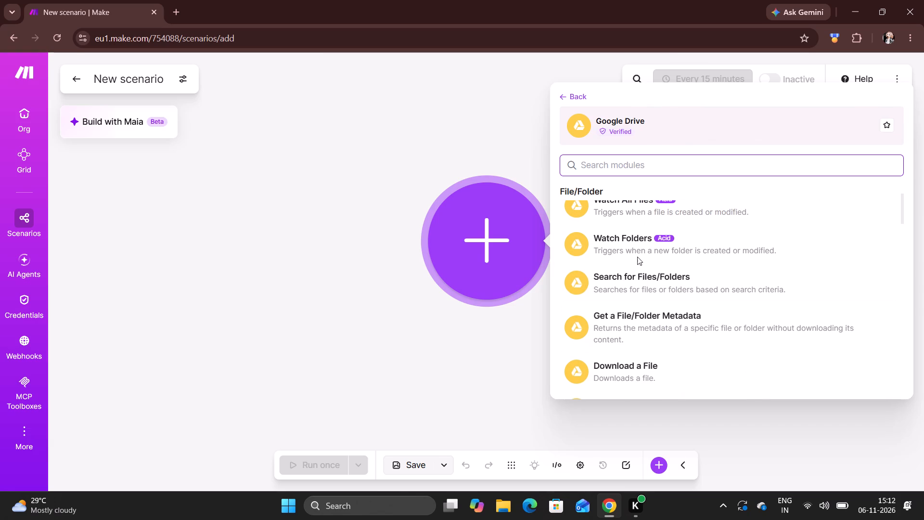
scroll(651, 235, "down", 3)
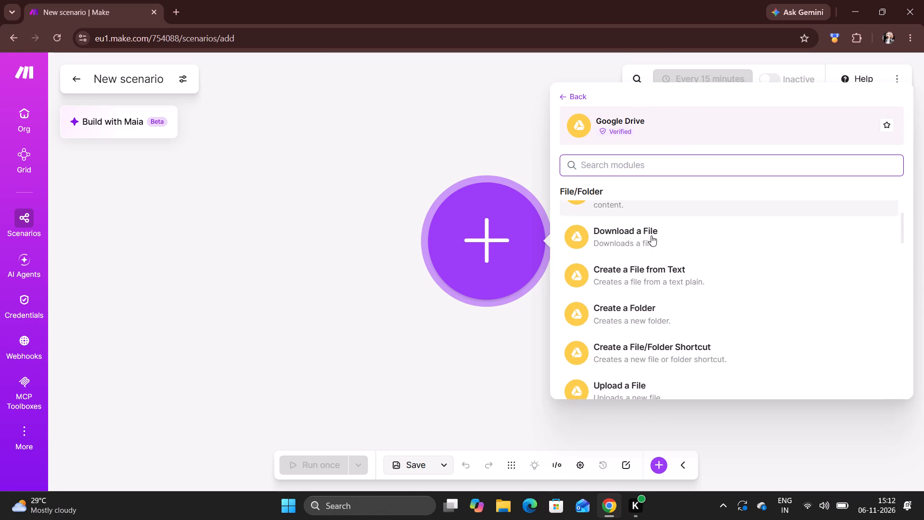
scroll(651, 235, "down", 4)
scroll(651, 235, "up", 1)
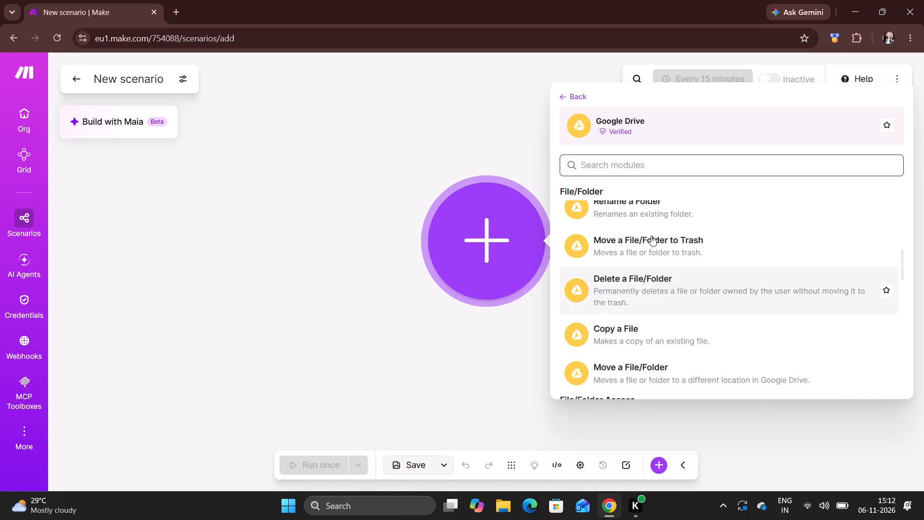
scroll(651, 235, "up", 2)
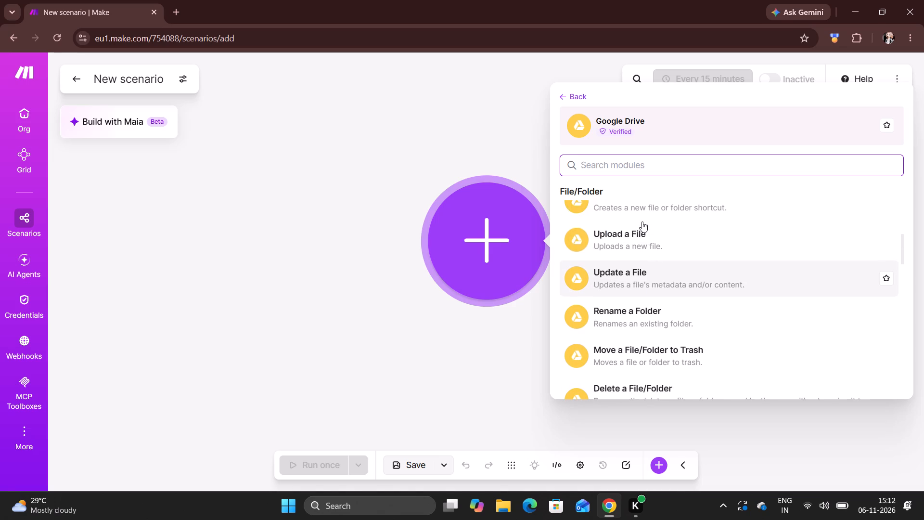
scroll(642, 221, "up", 1)
scroll(634, 318, "down", 4)
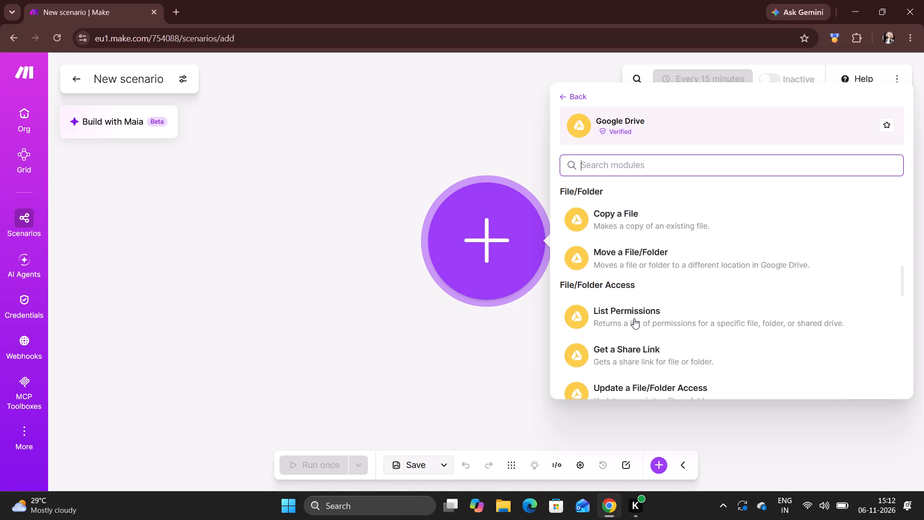
scroll(655, 273, "up", 5)
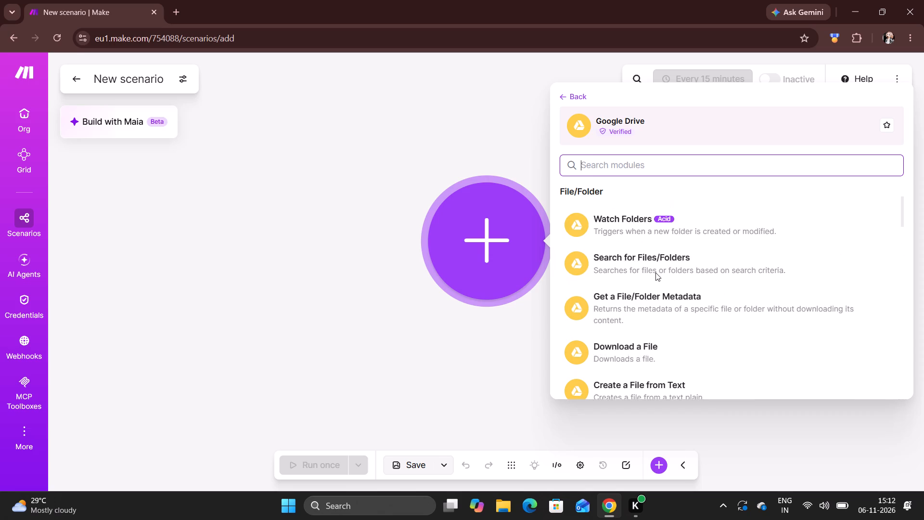
scroll(655, 273, "up", 1)
scroll(674, 342, "down", 1)
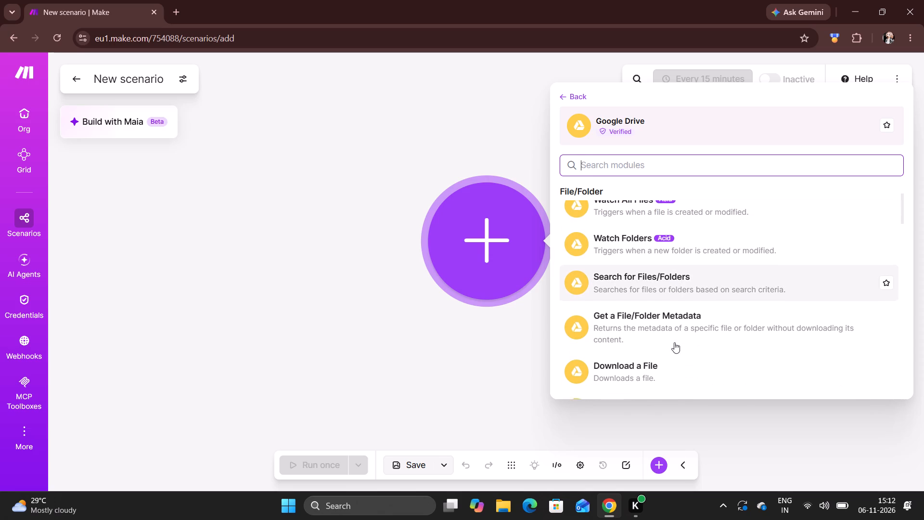
scroll(674, 342, "down", 2)
left_click(674, 342)
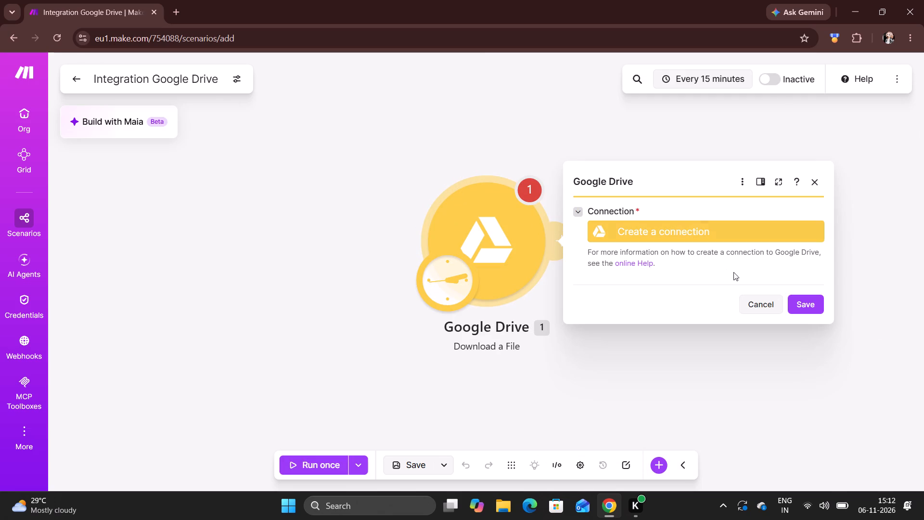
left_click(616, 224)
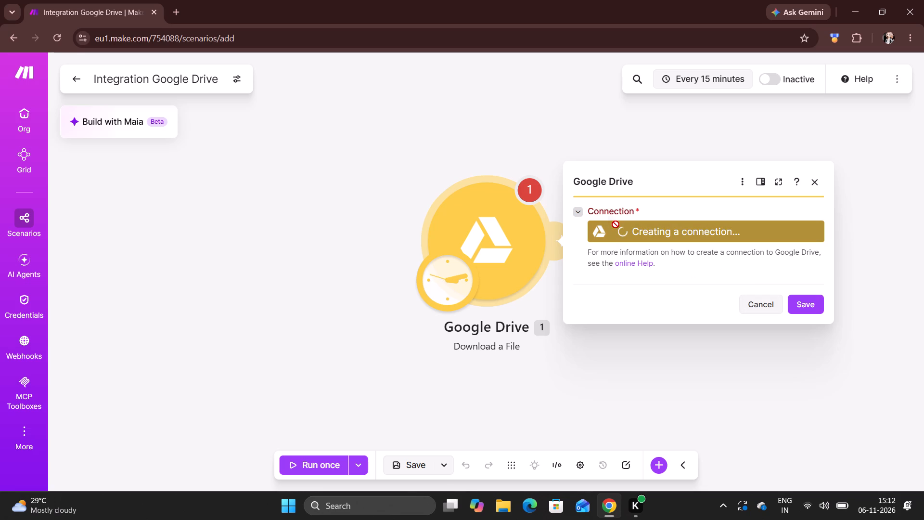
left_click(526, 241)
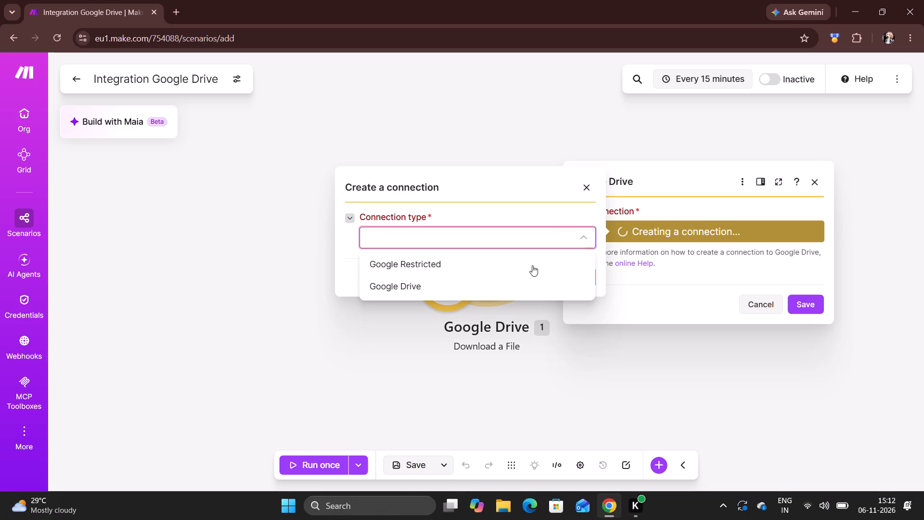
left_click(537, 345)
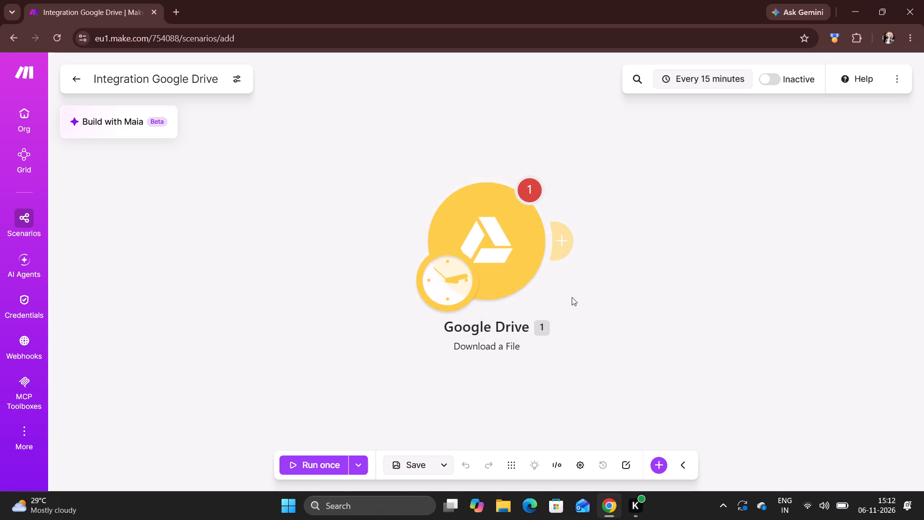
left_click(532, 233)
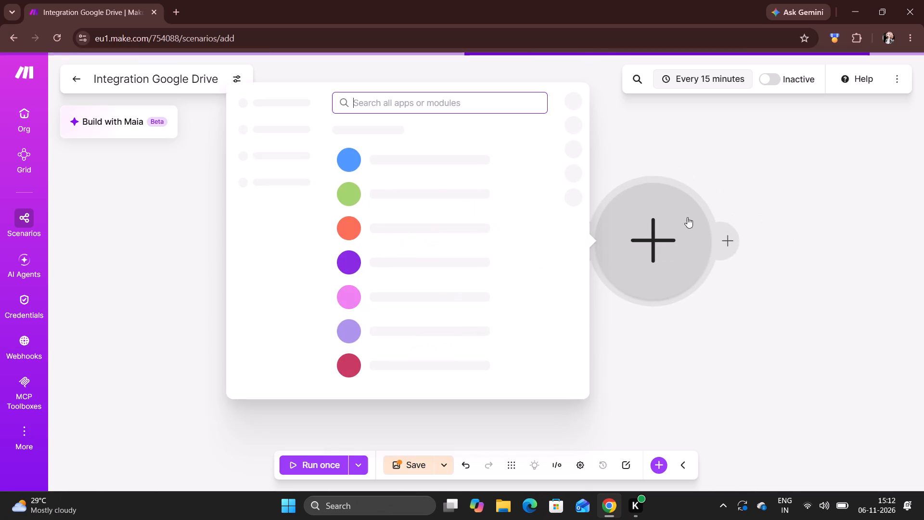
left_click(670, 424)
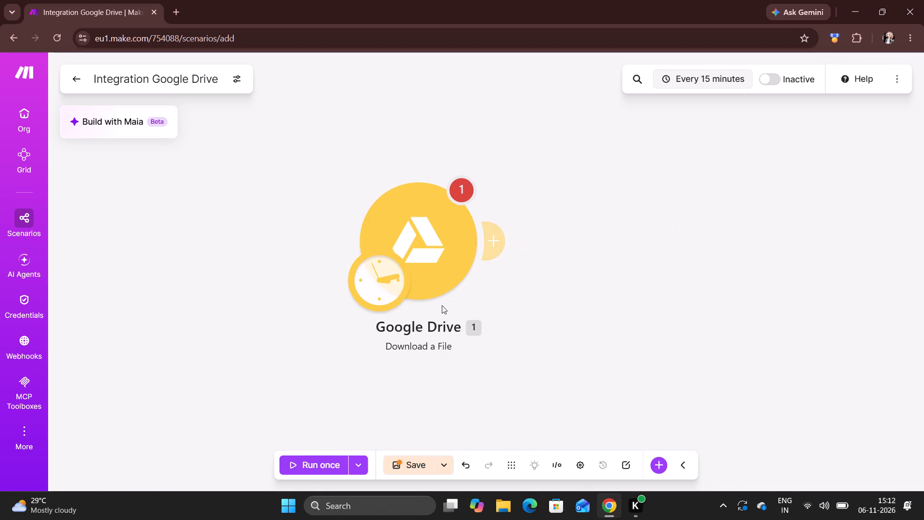
Save the scenario's schedule to run at regular intervals of 15 minutes.
left_click(406, 287)
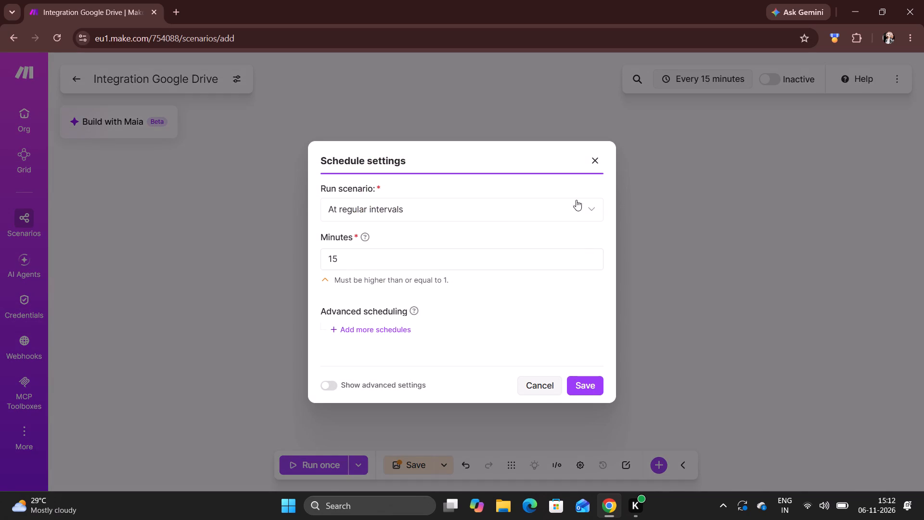
left_click(587, 376)
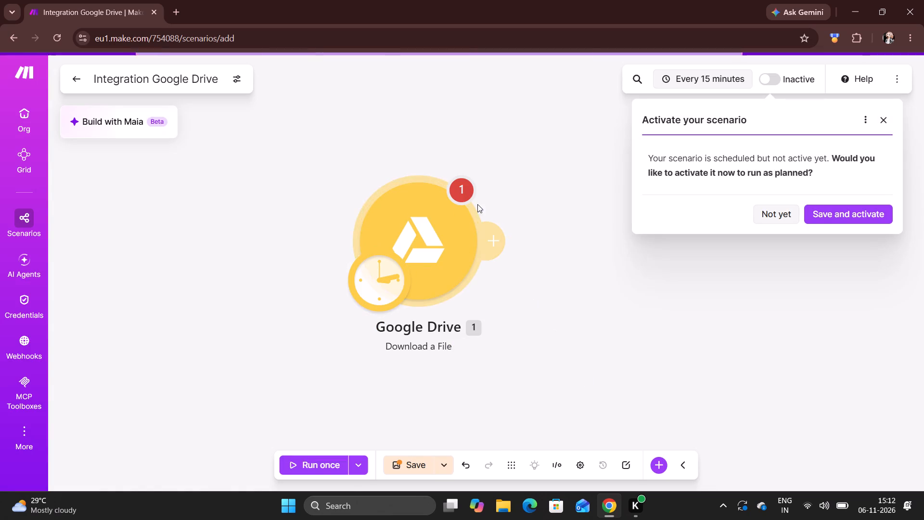
Start a new connection for the Google Drive module and set its connection type to Google Drive.
left_click(468, 190)
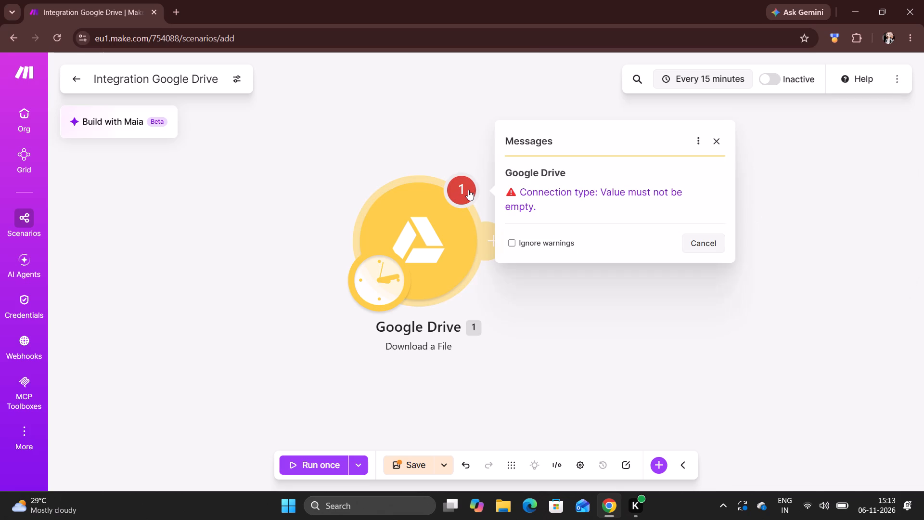
left_click(597, 194)
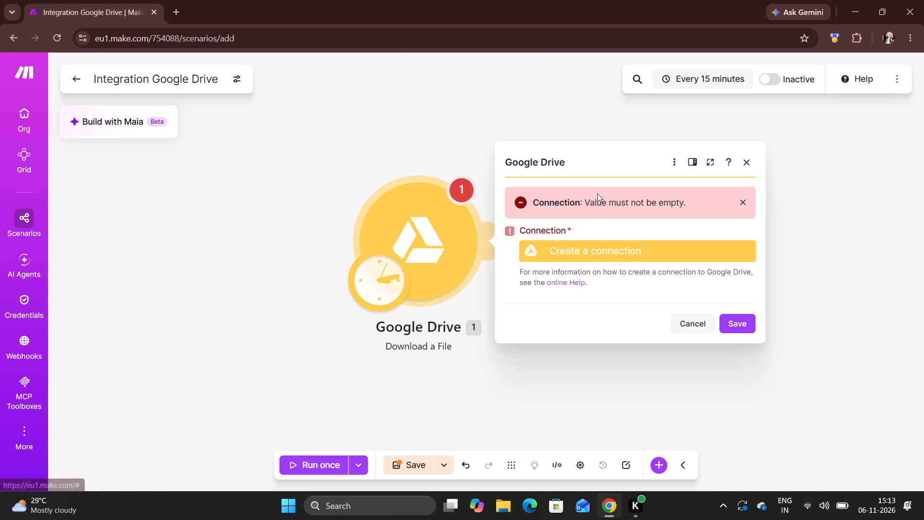
left_click(592, 250)
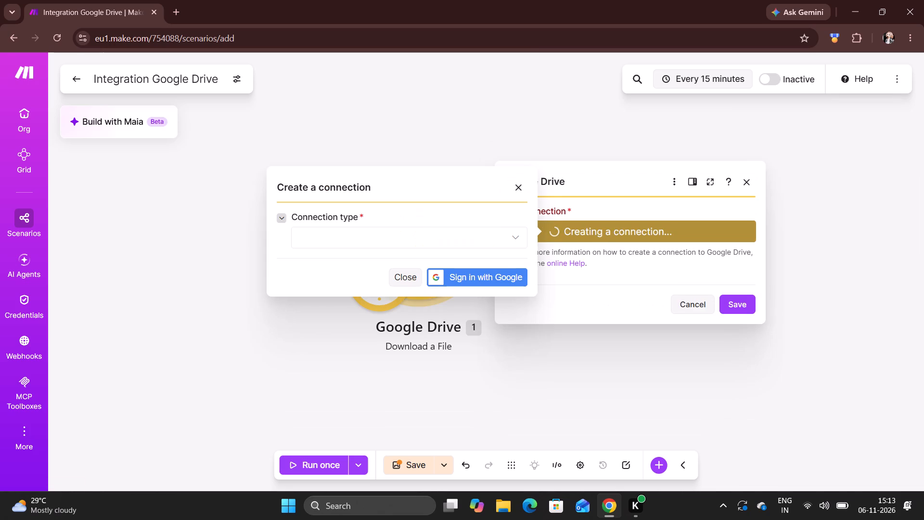
left_click(474, 273)
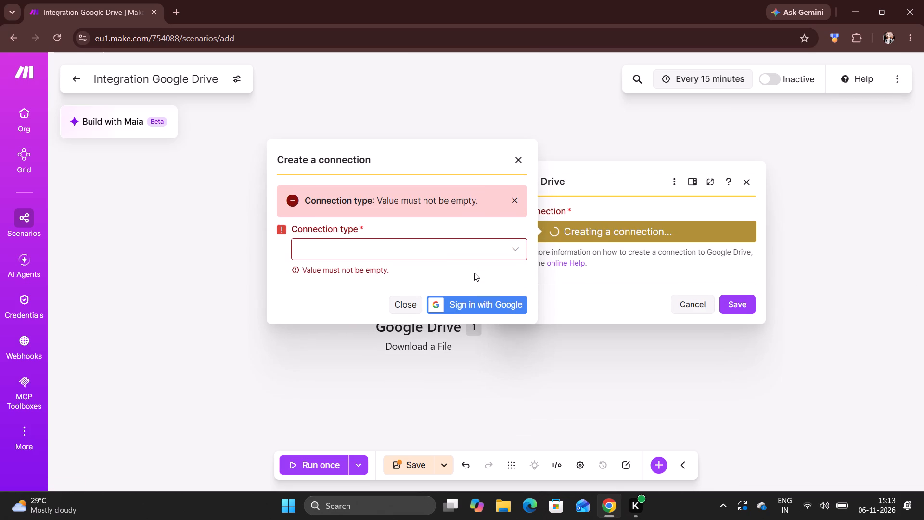
left_click(449, 257)
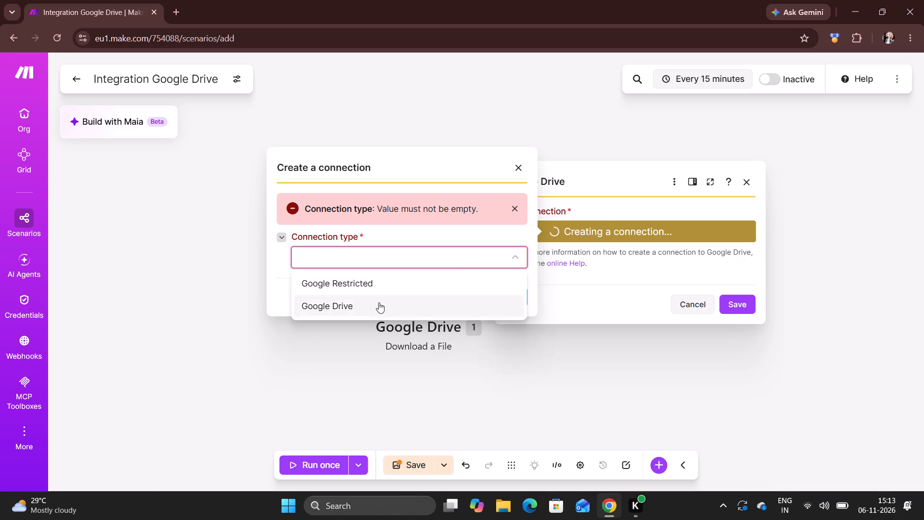
left_click(379, 302)
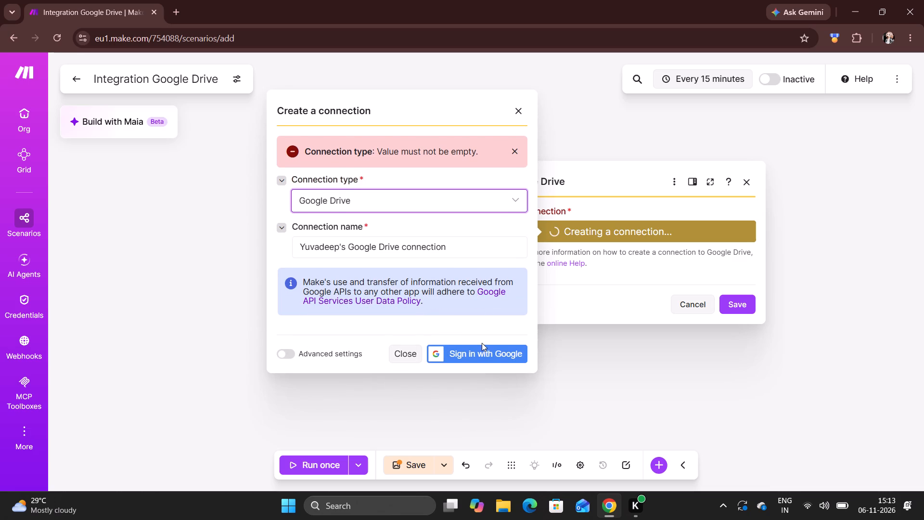
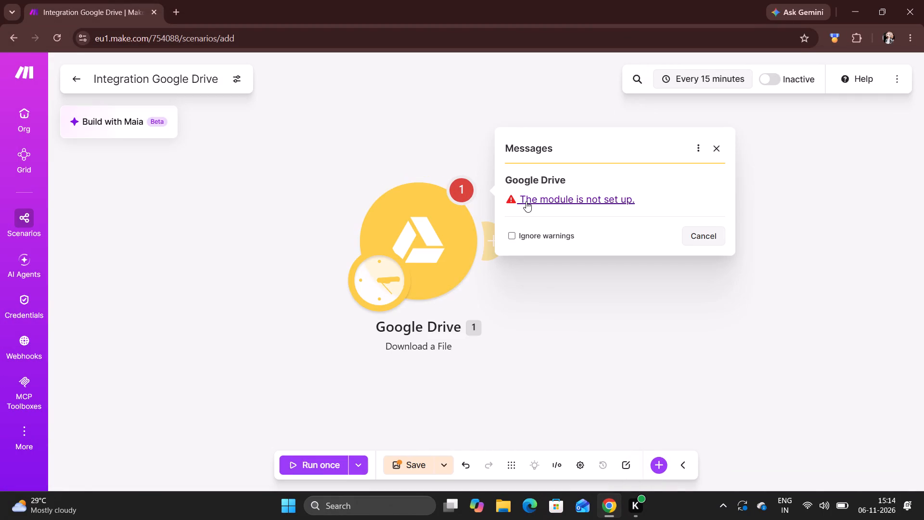
Start a new connection from the Google Drive module's settings again and choose Google Drive as its connection type.
left_click(528, 201)
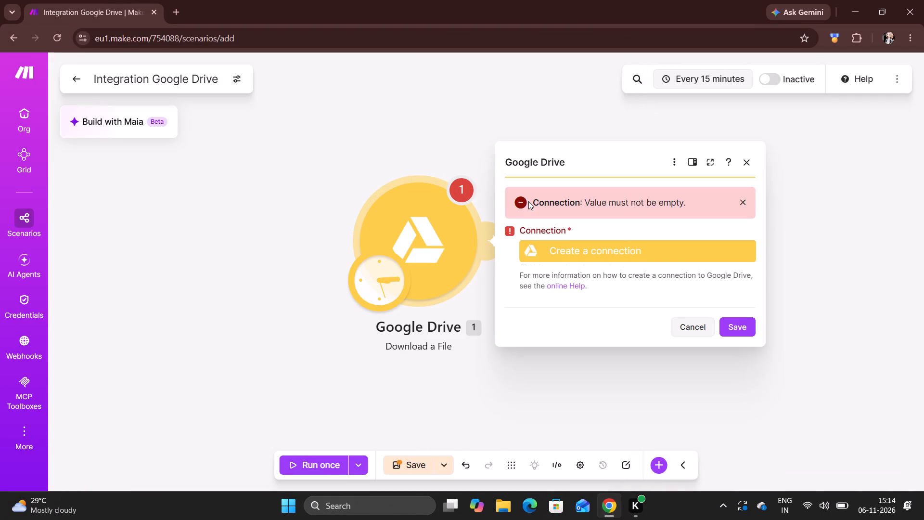
left_click(565, 246)
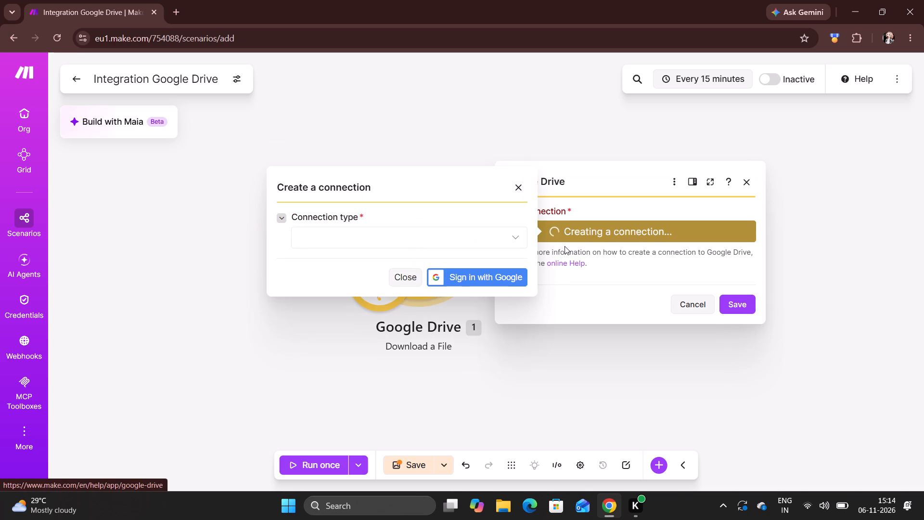
left_click(477, 273)
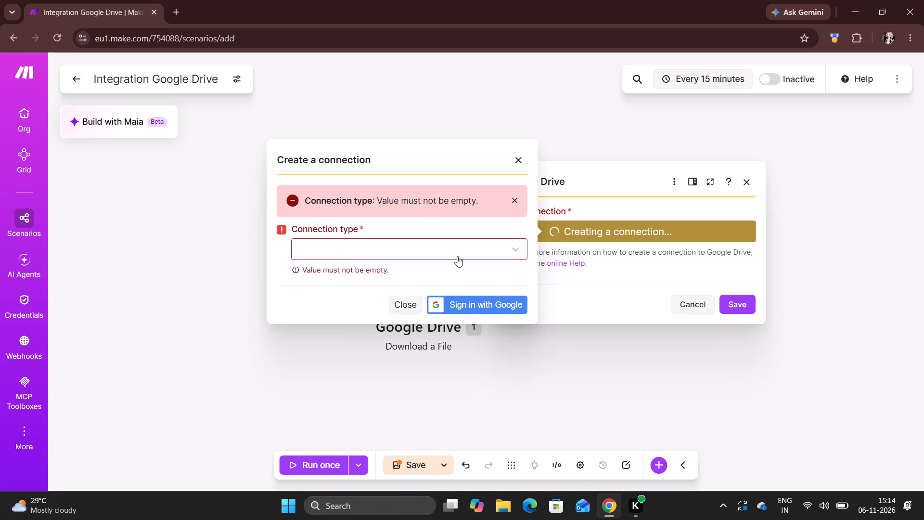
left_click(457, 256)
left_click(389, 304)
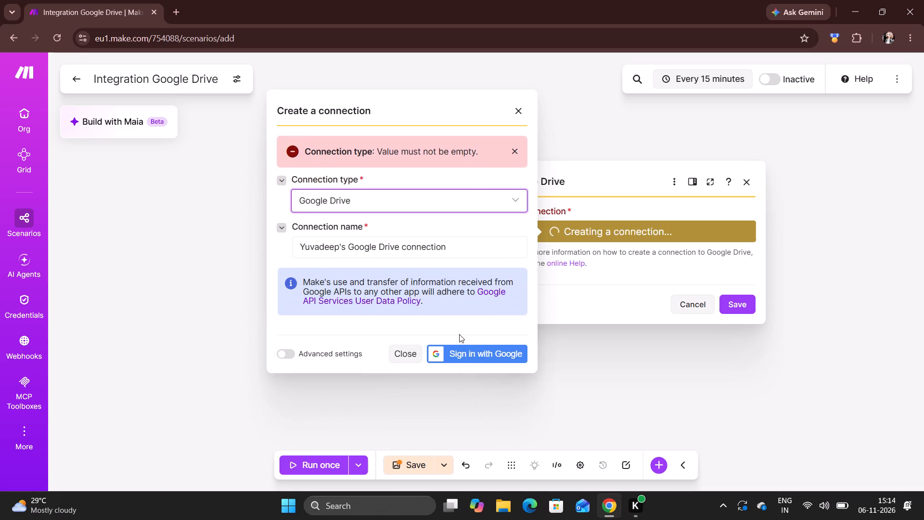
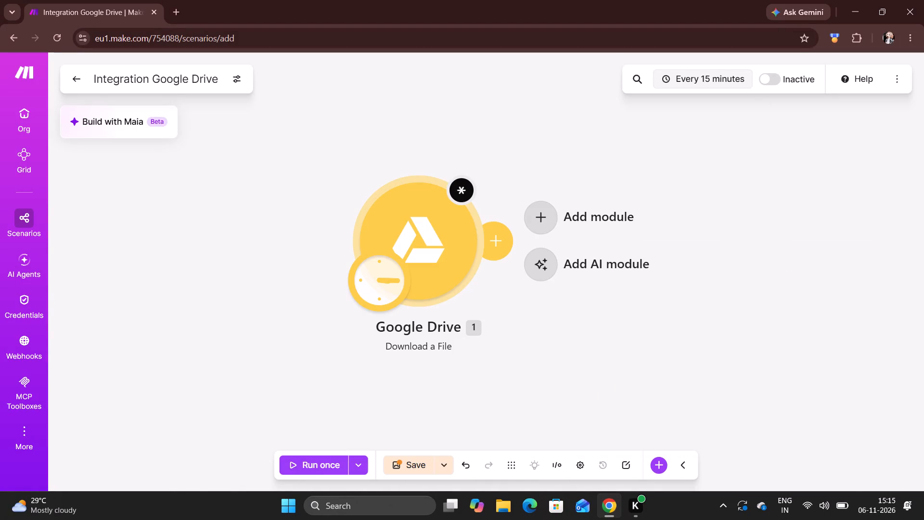
Search the modules for "facebook post" and add the Facebook Pages "Create a Post" module after the Google Drive module.
left_click(497, 232)
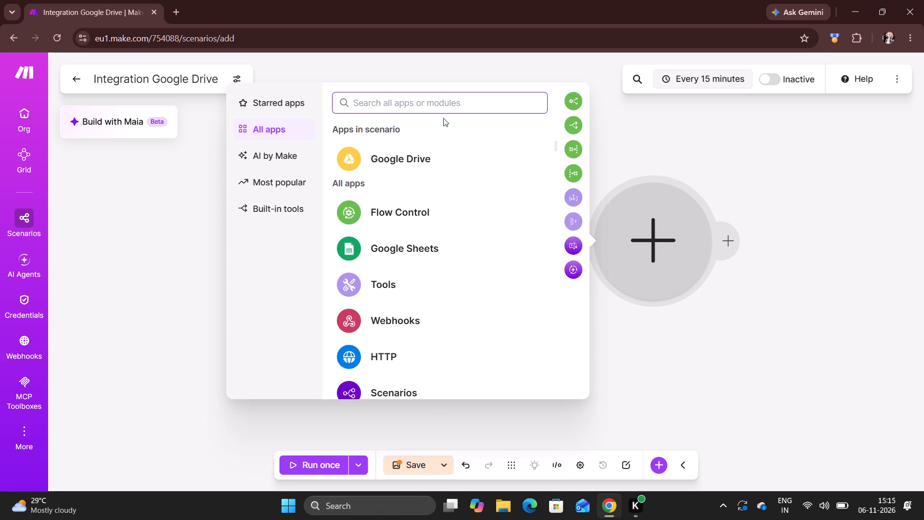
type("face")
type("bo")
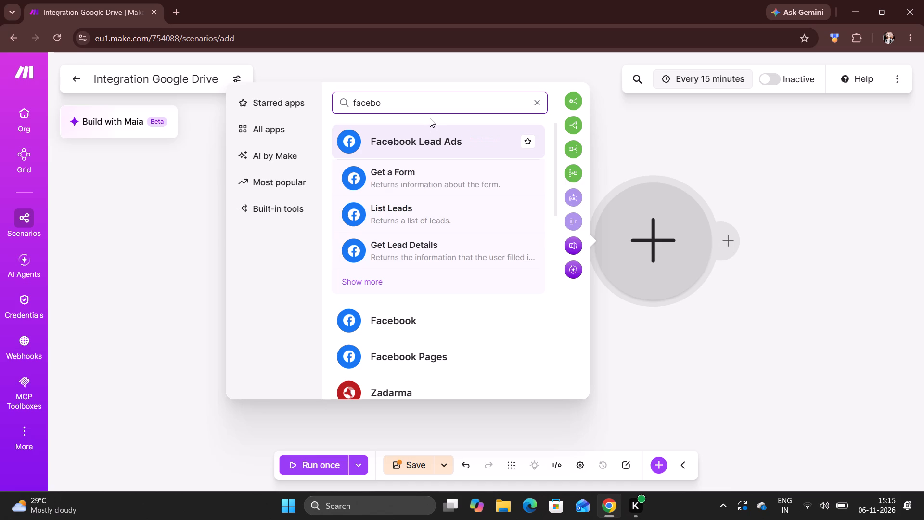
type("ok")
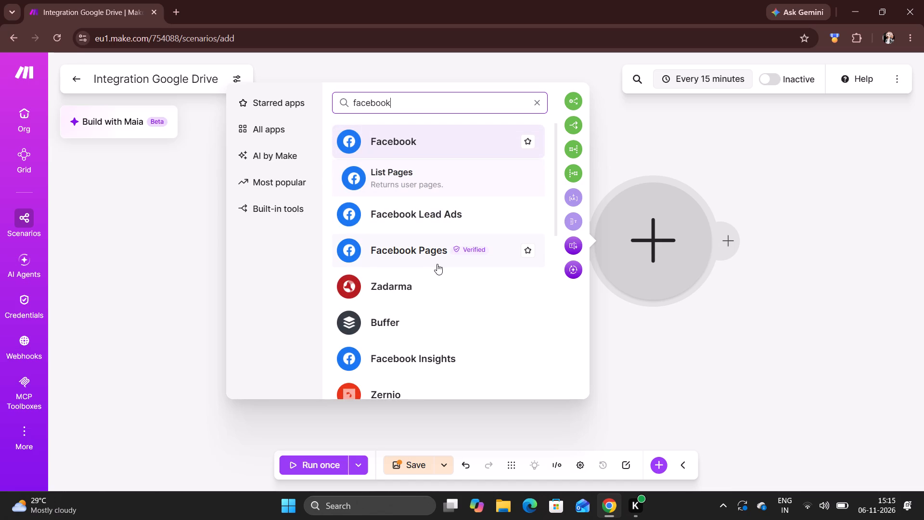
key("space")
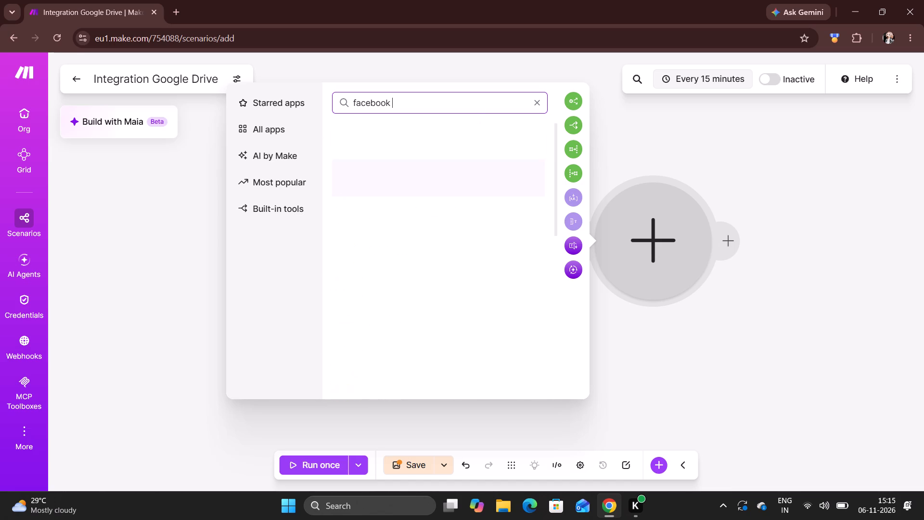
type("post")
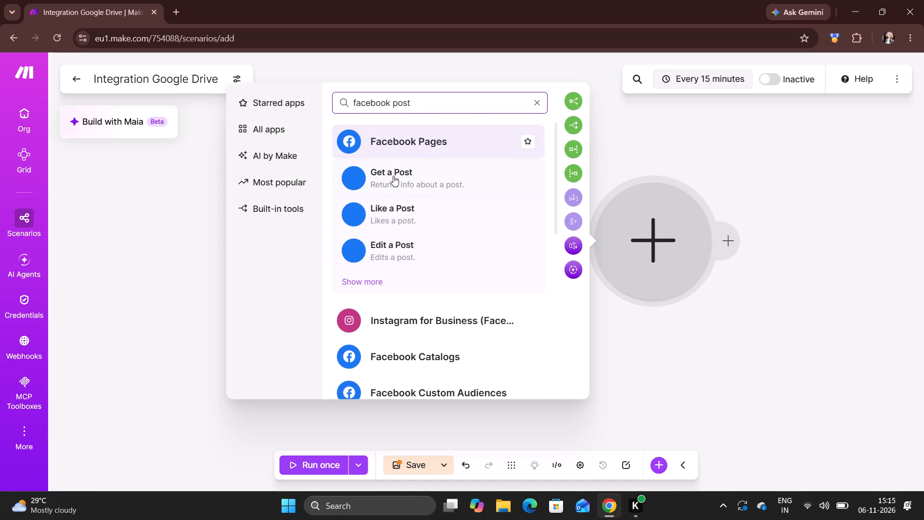
left_click(369, 280)
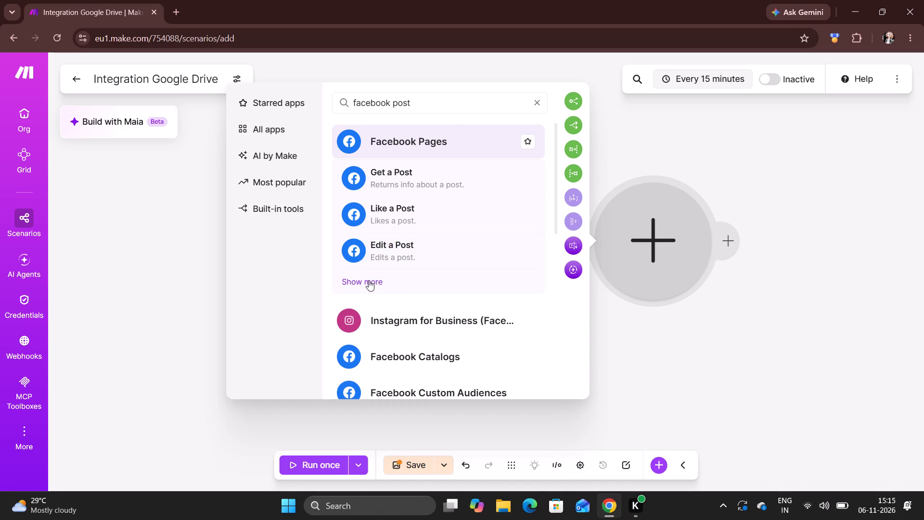
scroll(431, 253, "down", 1)
scroll(431, 253, "up", 1)
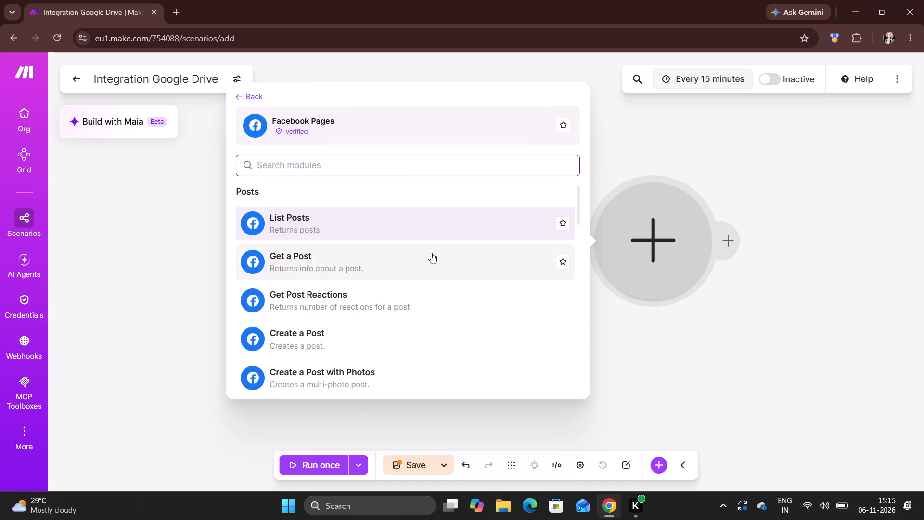
scroll(431, 253, "up", 1)
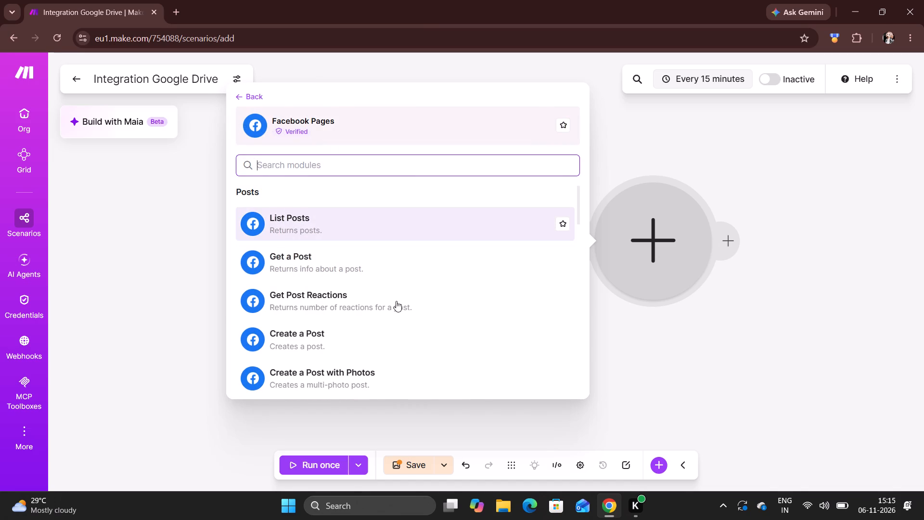
left_click(376, 337)
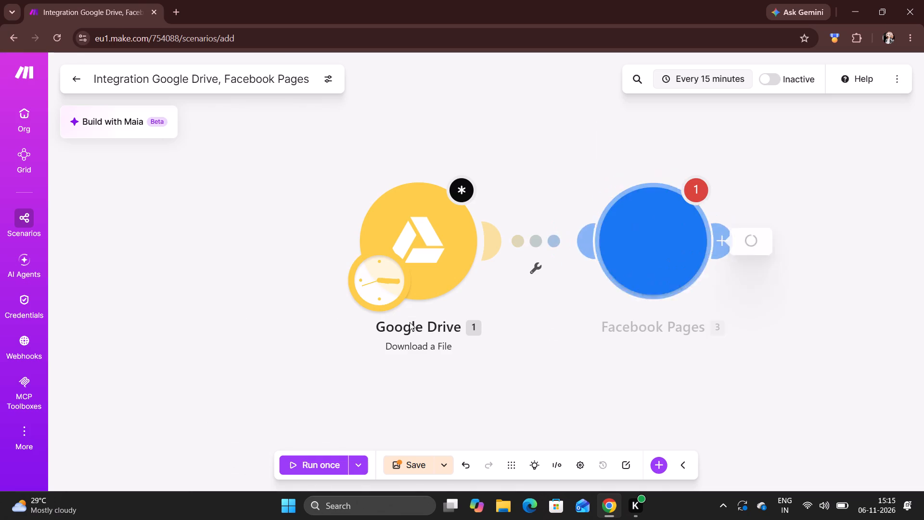
scroll(656, 247, "right", 1)
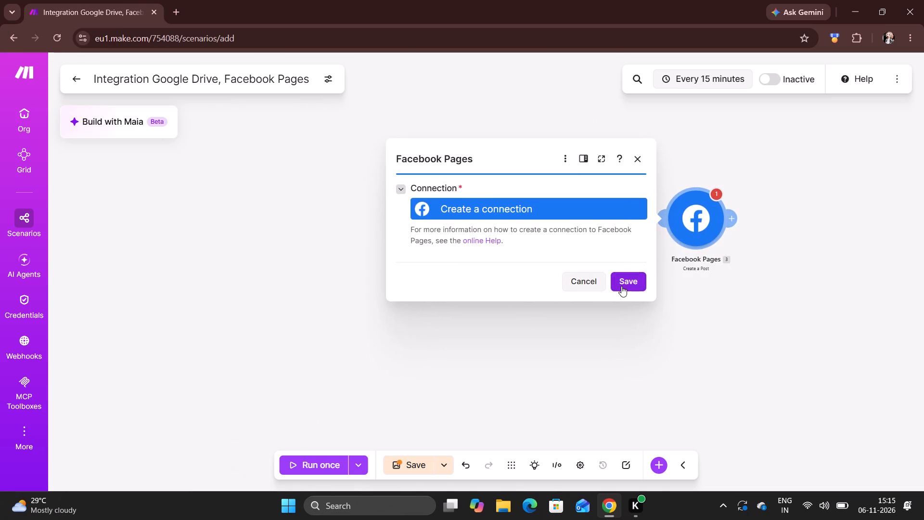
Try to save the Facebook Pages module's settings, and start creating a new connection for it.
left_click(621, 286)
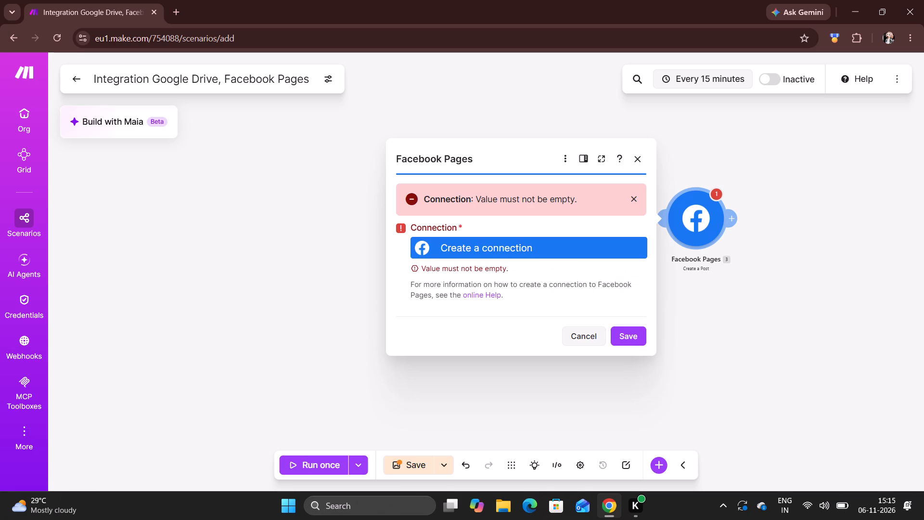
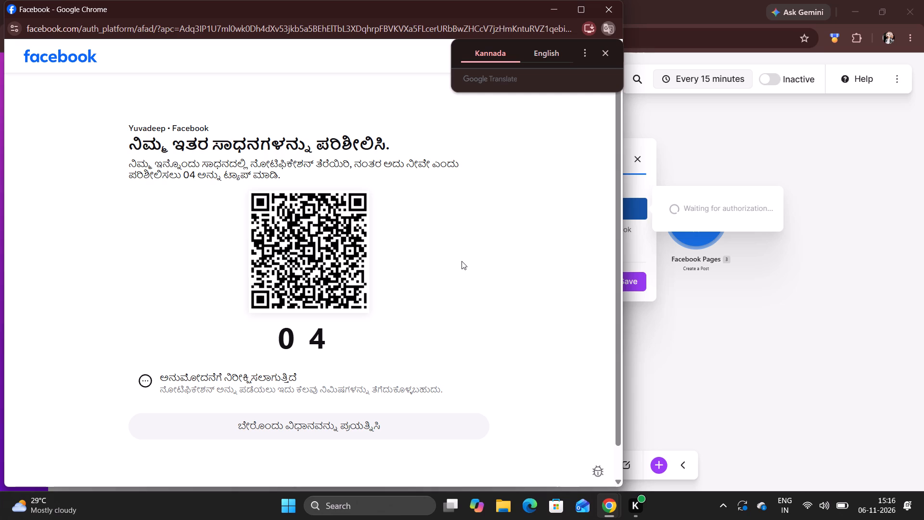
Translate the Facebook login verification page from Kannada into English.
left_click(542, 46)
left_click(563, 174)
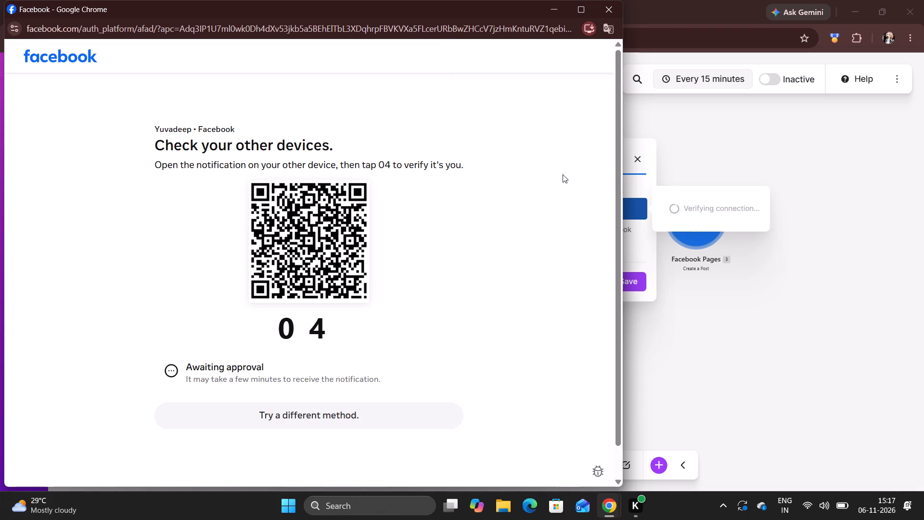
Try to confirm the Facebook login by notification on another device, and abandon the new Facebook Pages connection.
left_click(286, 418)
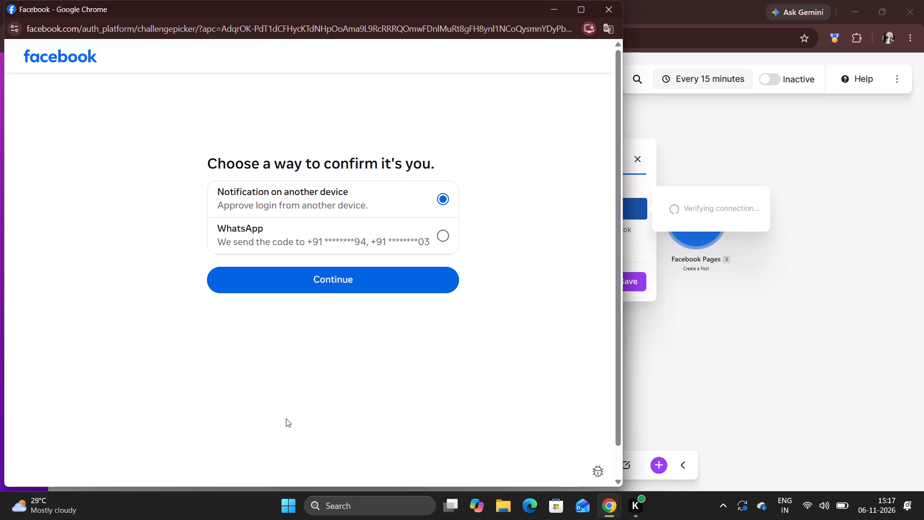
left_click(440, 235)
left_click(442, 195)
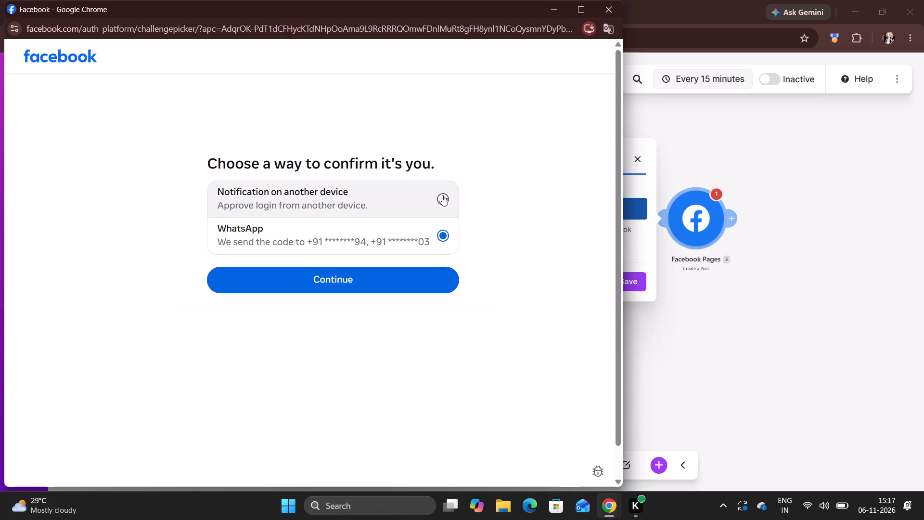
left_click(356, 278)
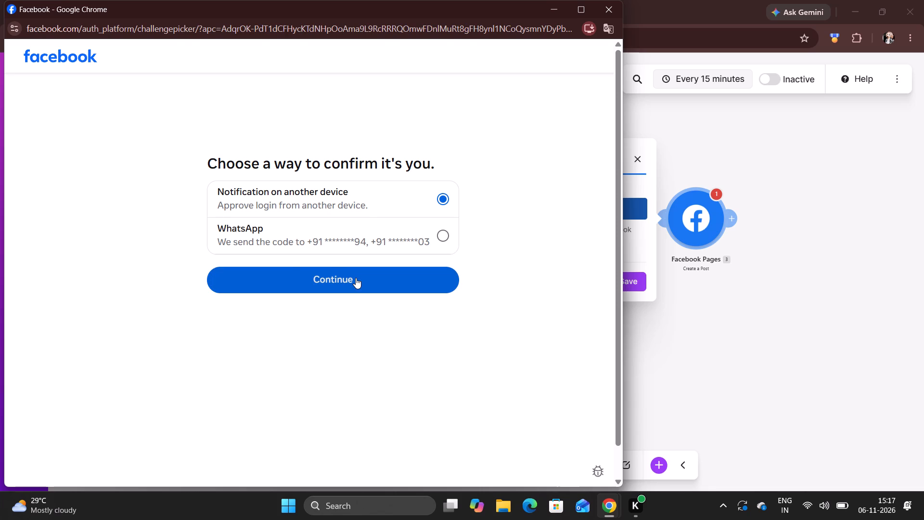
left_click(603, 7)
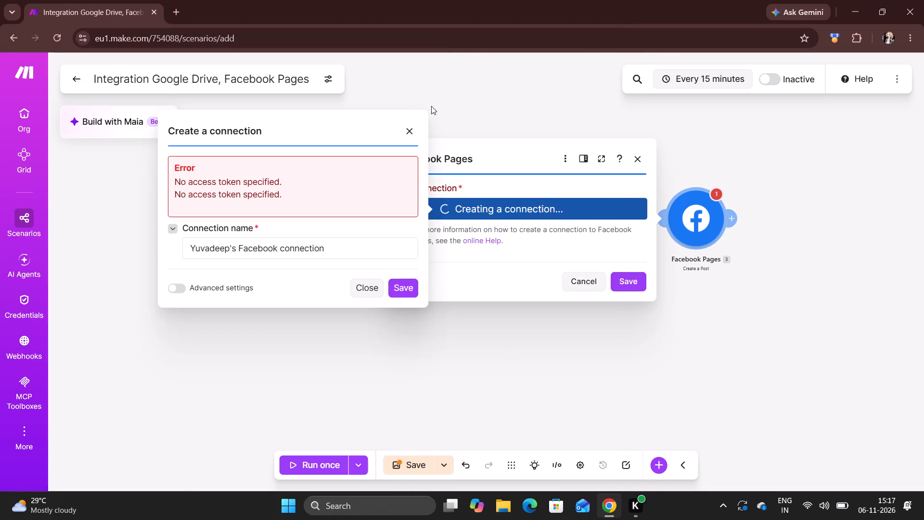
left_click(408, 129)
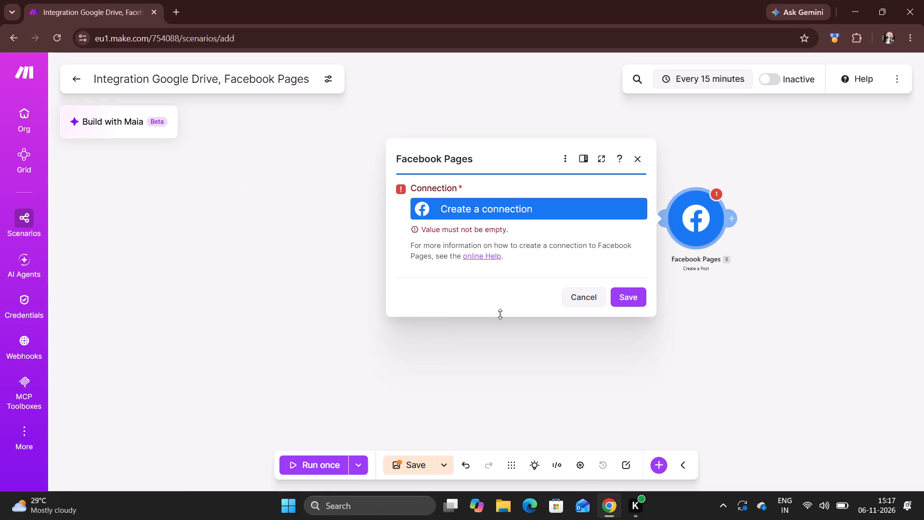
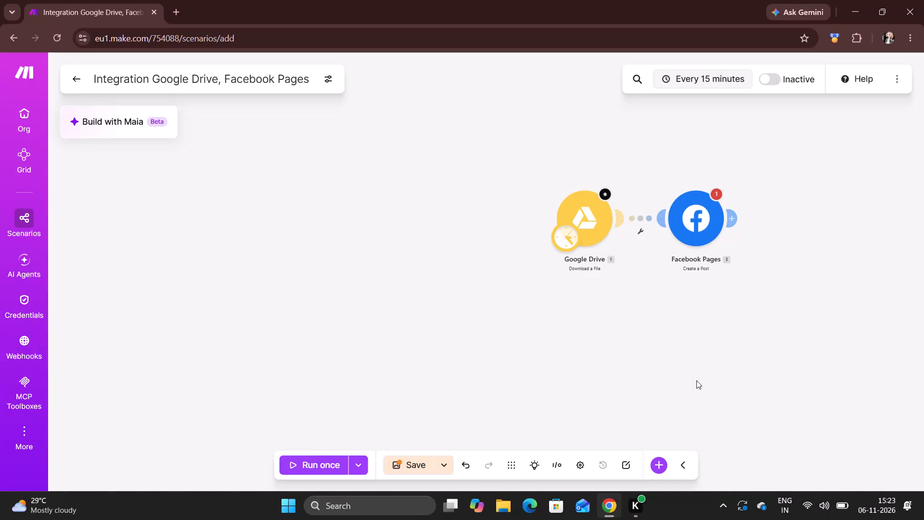
Start a new connection for the Facebook Pages "Create a Post" module.
left_click(698, 214)
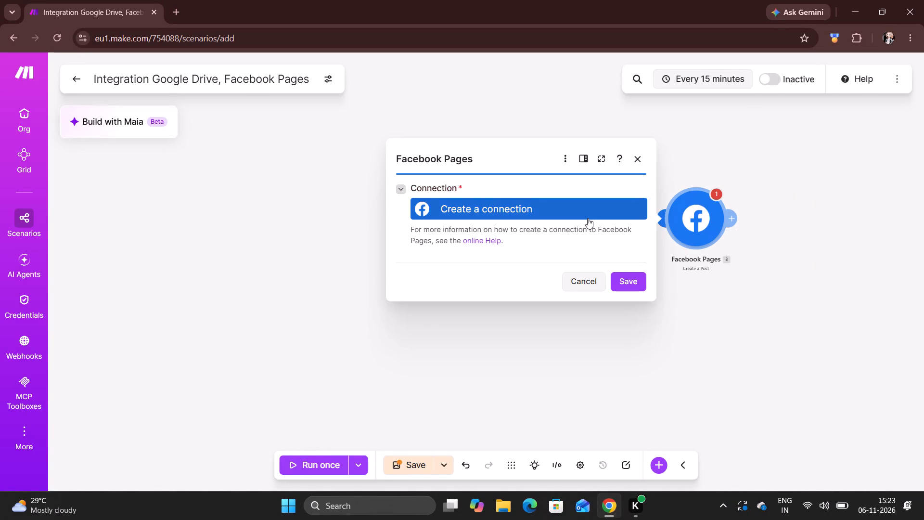
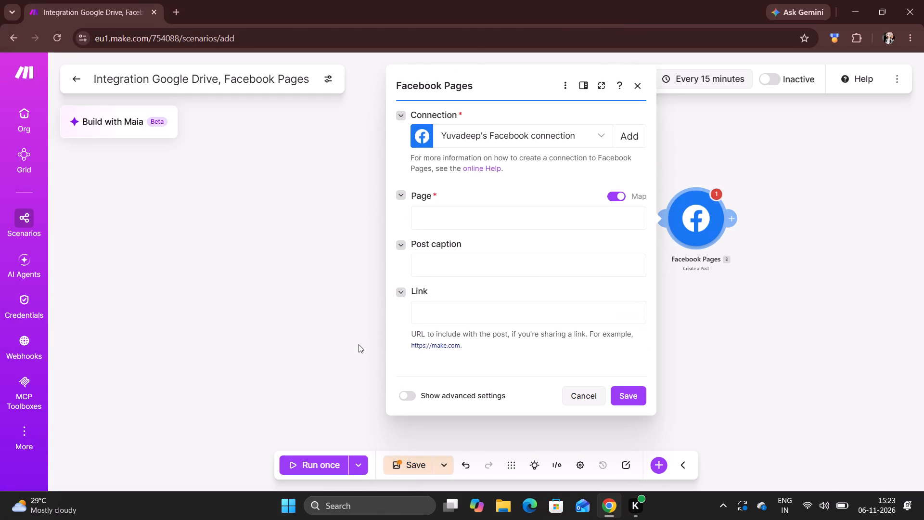
Map the Facebook Pages module's Page field to the "Google Drive - Download a File [bundle]" item.
left_click(518, 214)
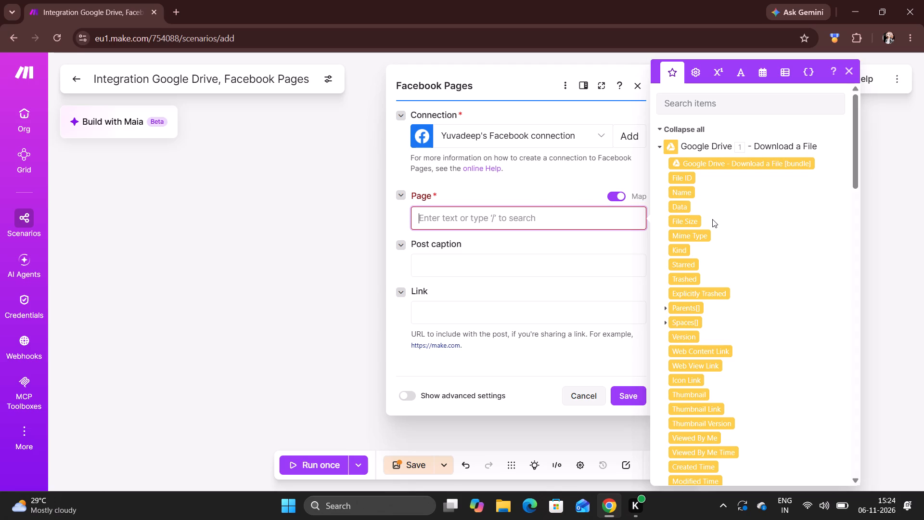
scroll(707, 269, "down", 1)
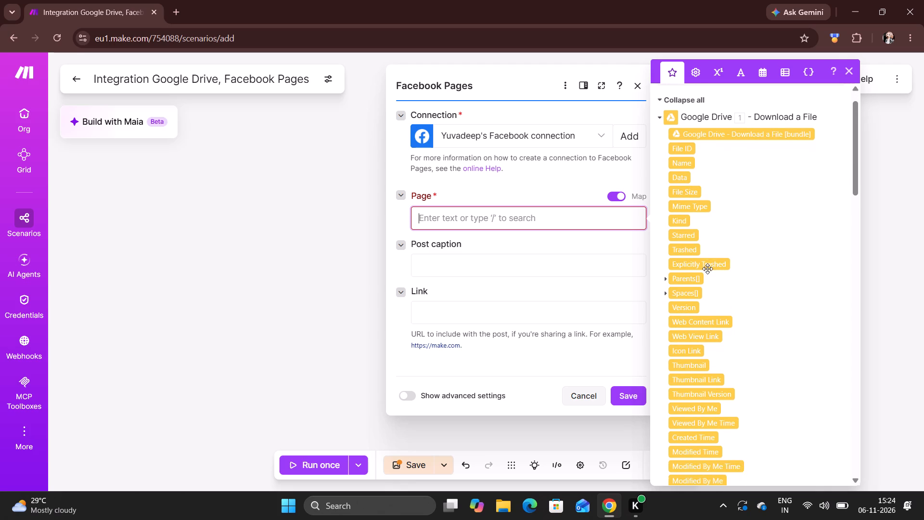
scroll(707, 269, "down", 3)
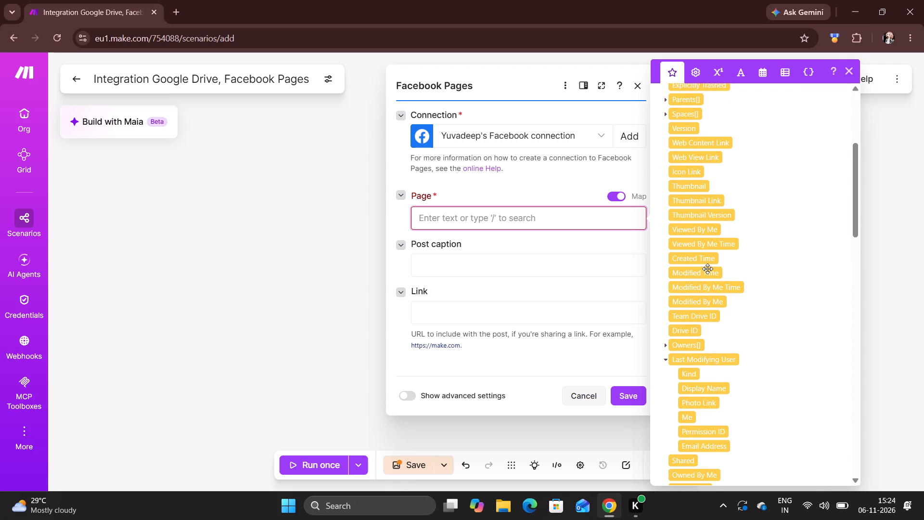
scroll(707, 269, "down", 3)
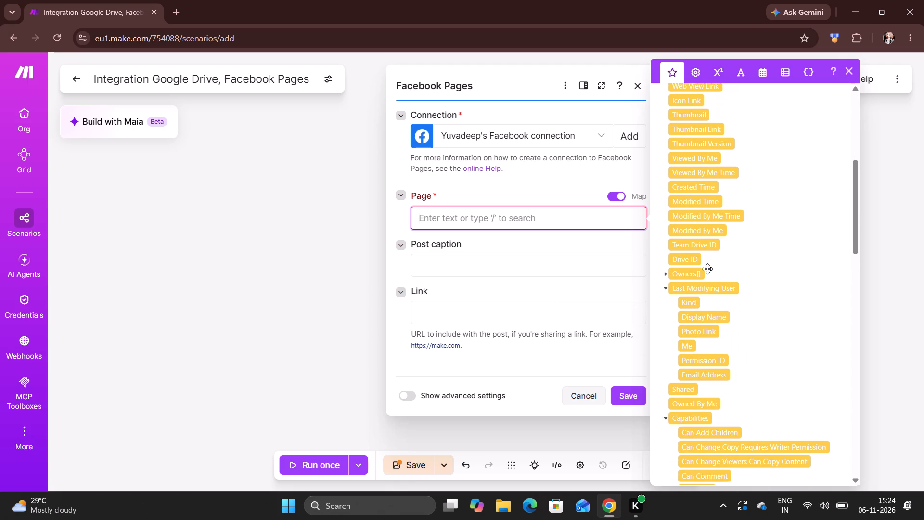
scroll(707, 269, "down", 5)
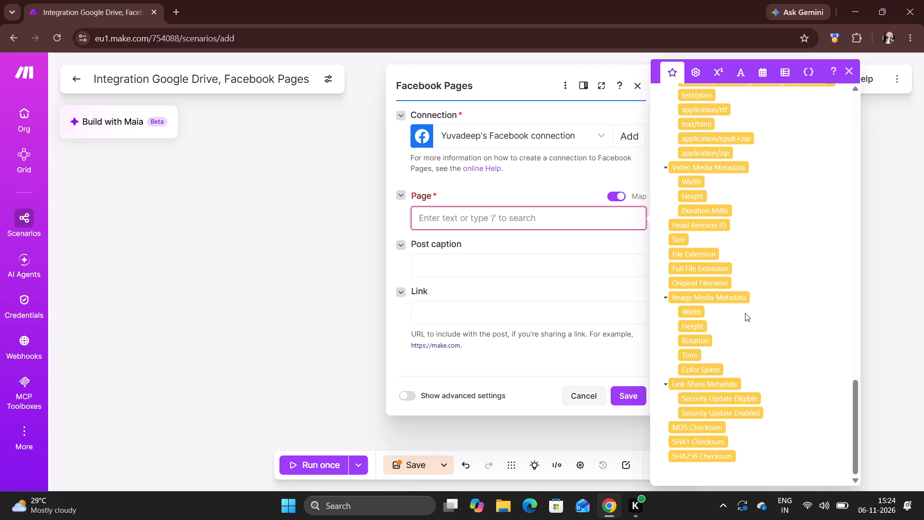
scroll(745, 313, "up", 14)
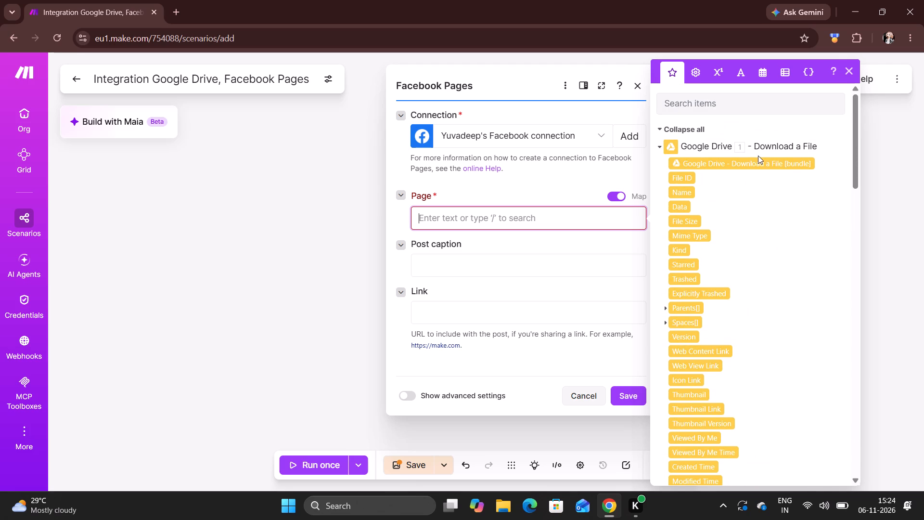
left_click(752, 161)
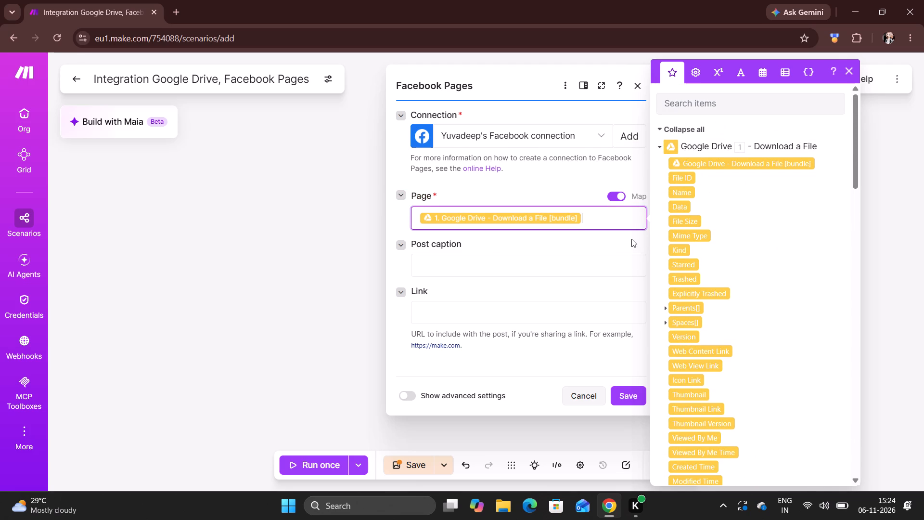
Enter the post caption "Click on this link for offers :" followed by a few spaces and "hjkkkh".
left_click(509, 268)
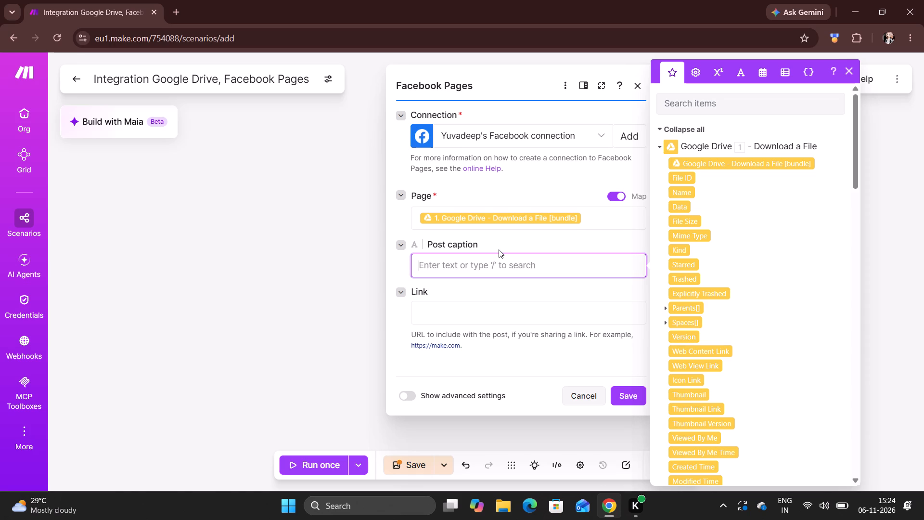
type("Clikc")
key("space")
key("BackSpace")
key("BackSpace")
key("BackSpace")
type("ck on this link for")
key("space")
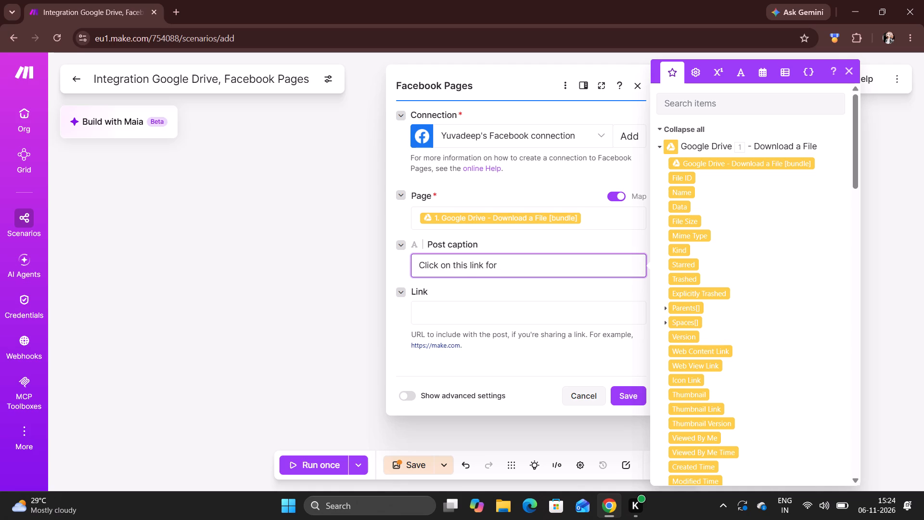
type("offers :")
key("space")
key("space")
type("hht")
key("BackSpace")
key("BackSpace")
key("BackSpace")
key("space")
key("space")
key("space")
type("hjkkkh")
left_click(466, 301)
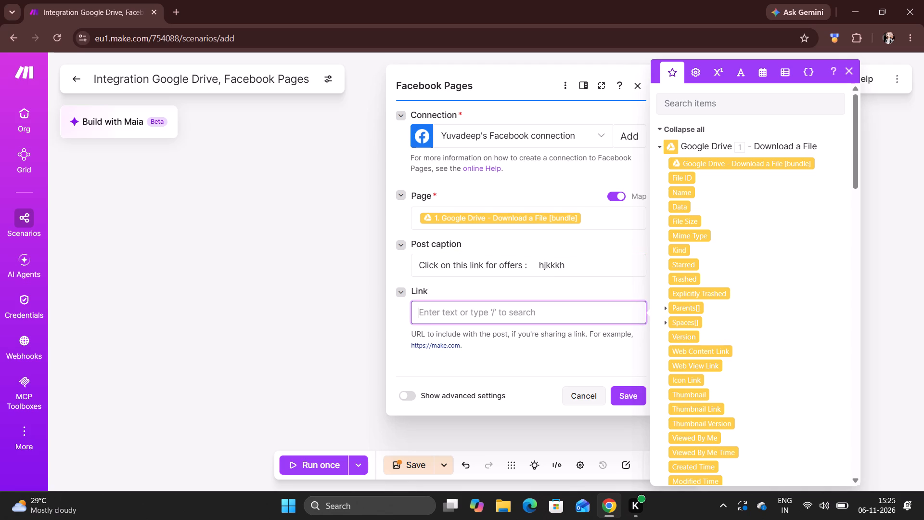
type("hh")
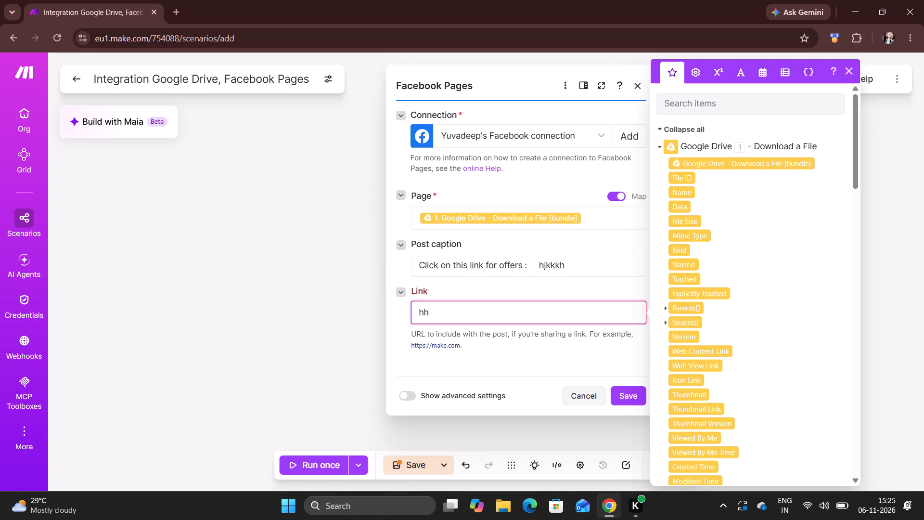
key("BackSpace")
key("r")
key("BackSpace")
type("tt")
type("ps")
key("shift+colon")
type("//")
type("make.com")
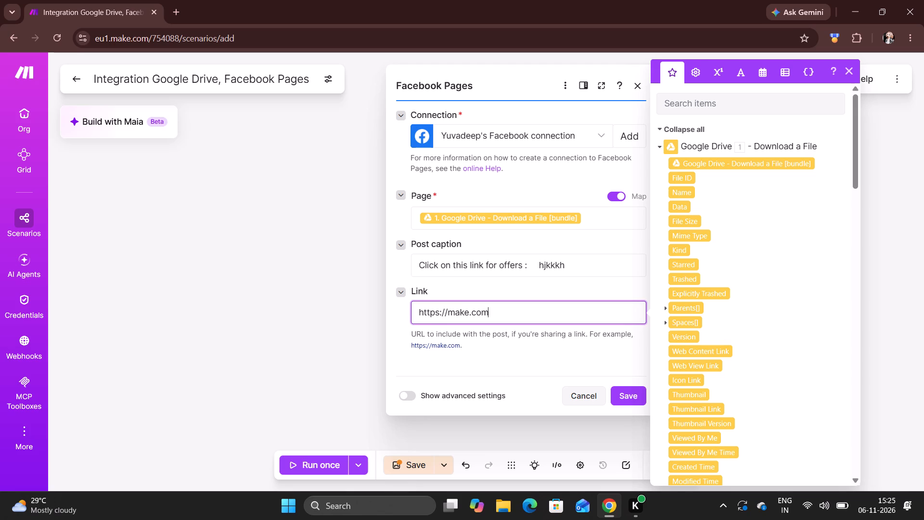
left_click(629, 388)
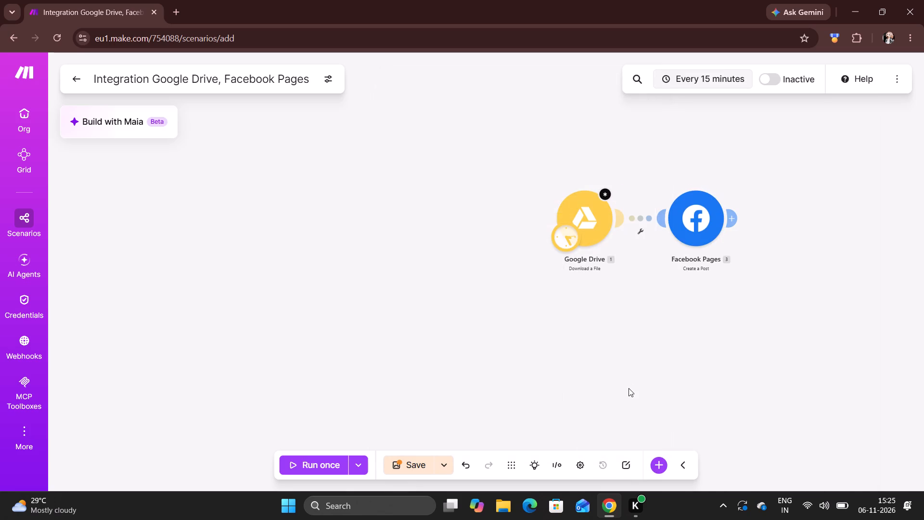
Open the Google Drive module's settings and bring up the choices for how its file ID is entered.
scroll(645, 255, "left", 1)
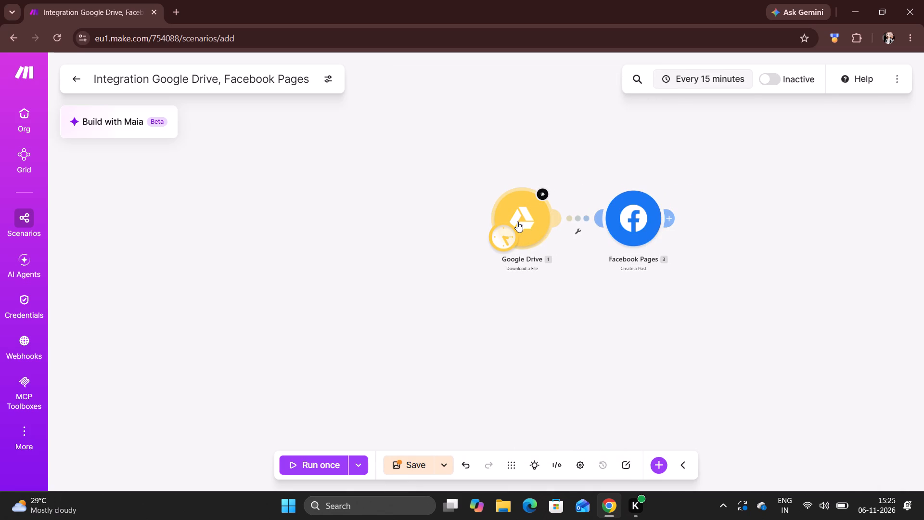
left_click(517, 221)
left_click(643, 273)
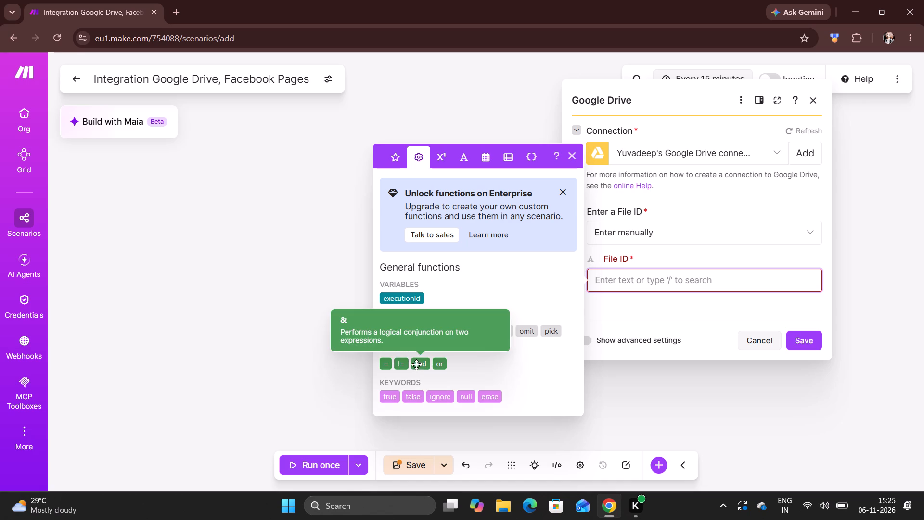
left_click(695, 319)
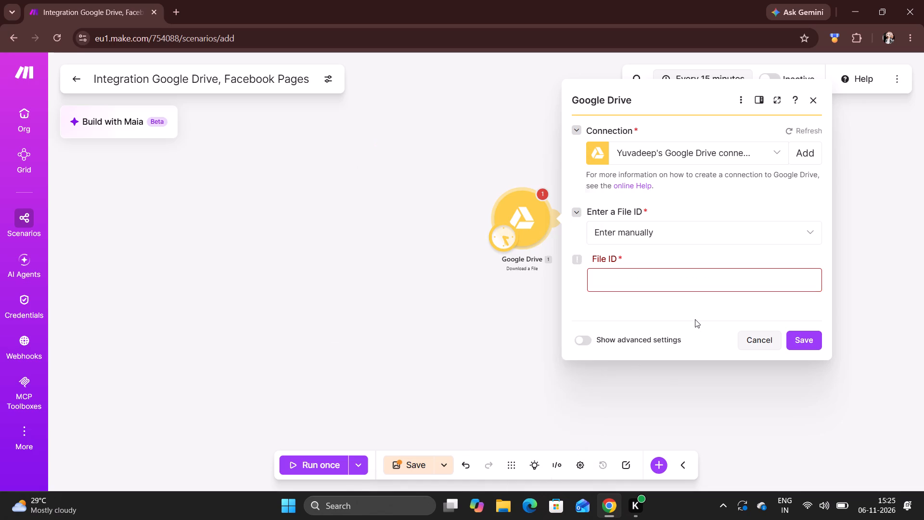
left_click(694, 231)
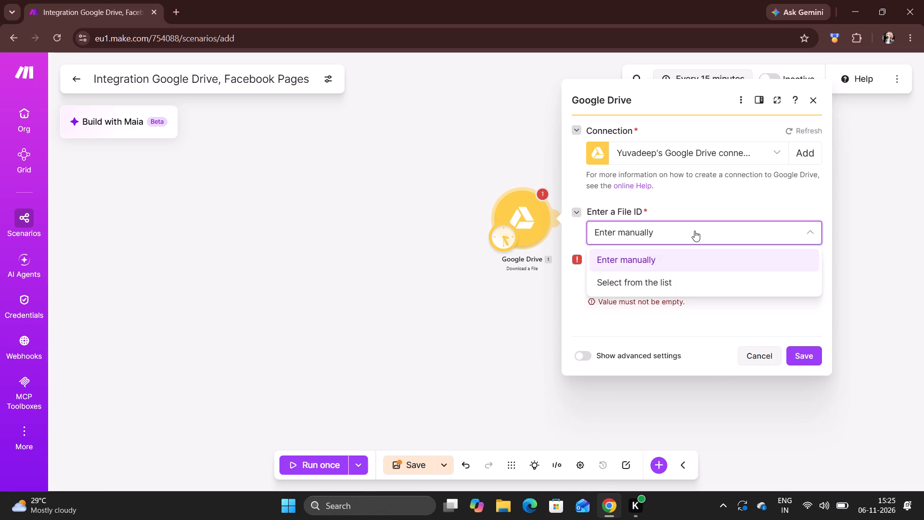
Set the Google Drive module's file ID method to Select from the list and keep My Drive as the drive.
left_click(687, 283)
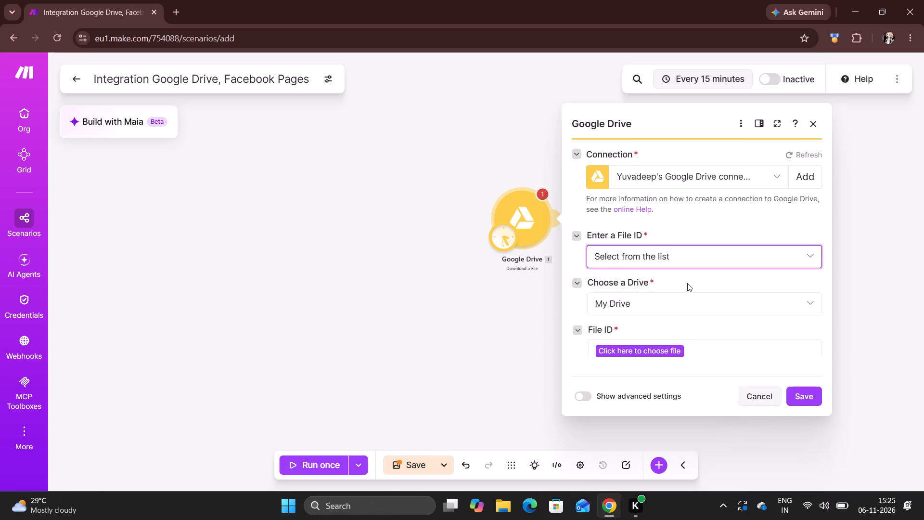
left_click(698, 264)
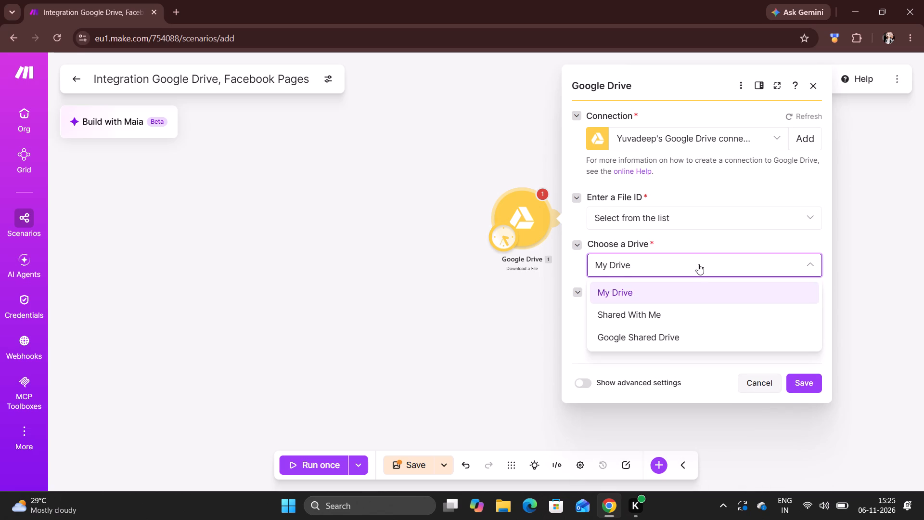
left_click(692, 294)
left_click(698, 307)
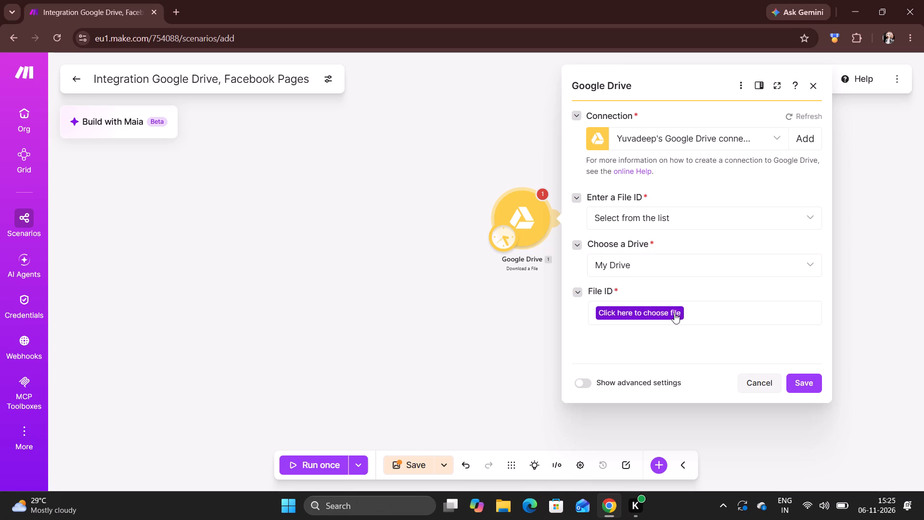
Look through the files and folders available in My Drive for the File ID, without choosing one.
left_click(671, 312)
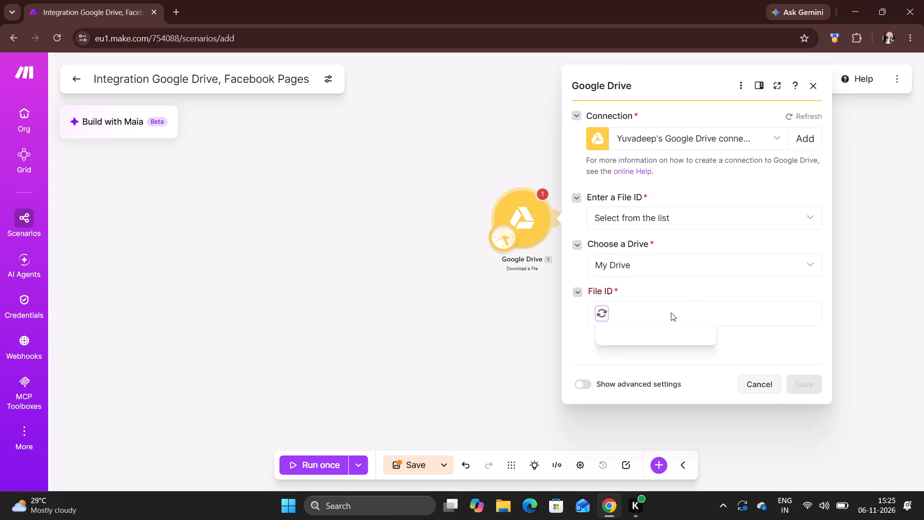
scroll(663, 387, "down", 2)
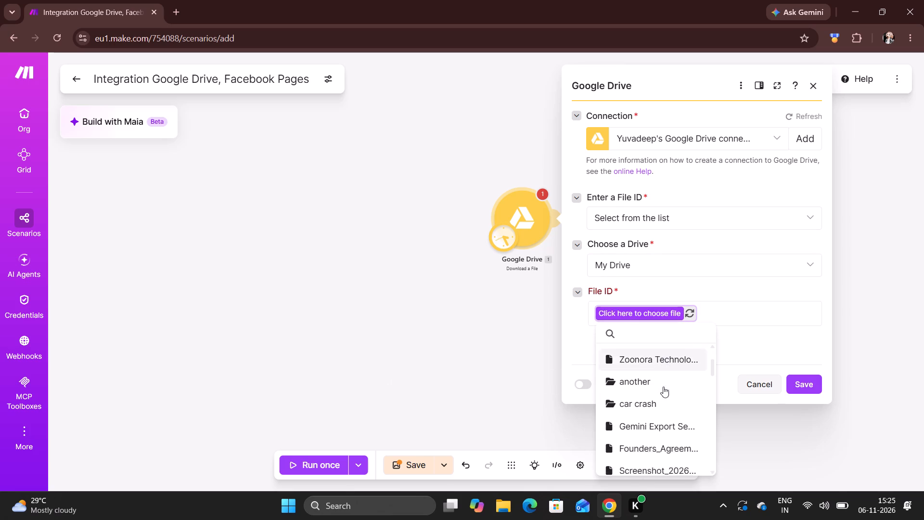
scroll(663, 387, "down", 9)
scroll(663, 387, "up", 8)
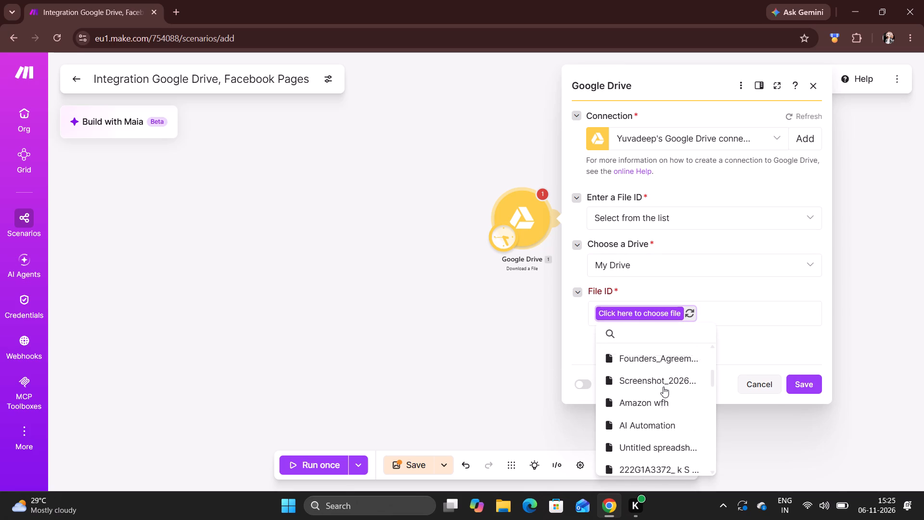
scroll(663, 387, "up", 6)
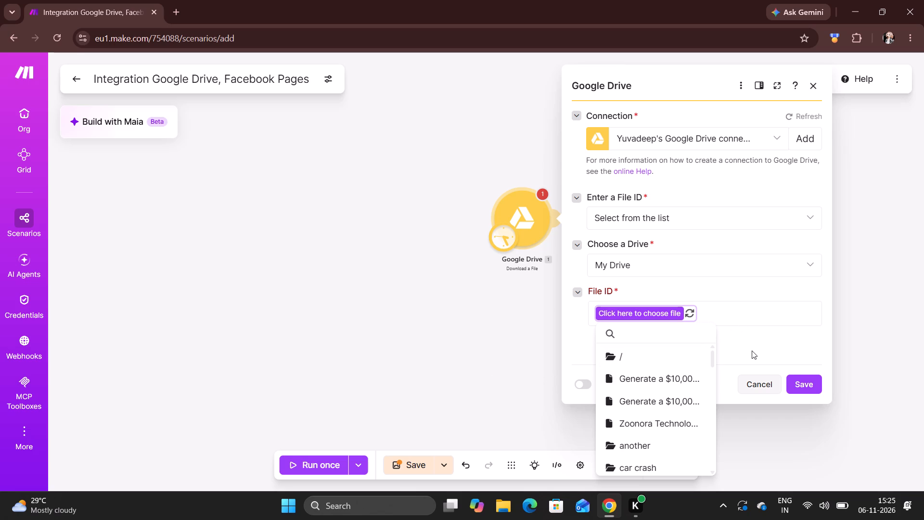
left_click(752, 350)
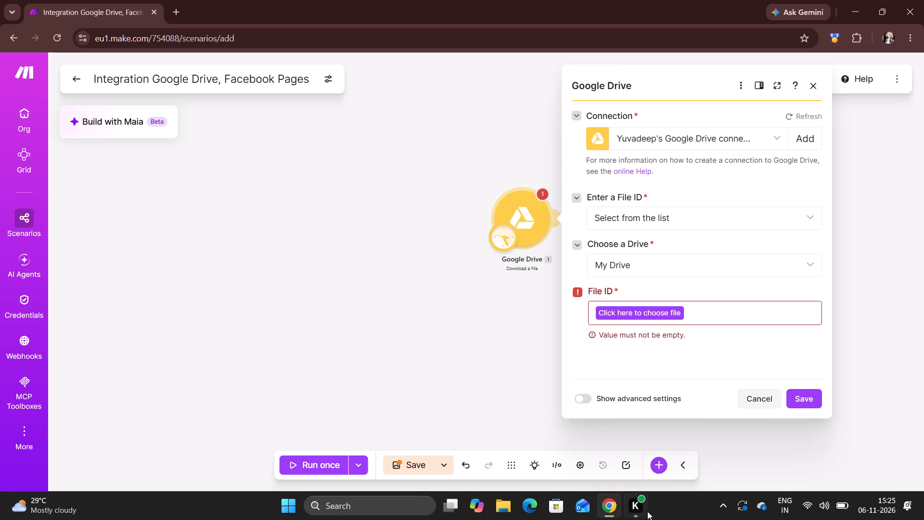